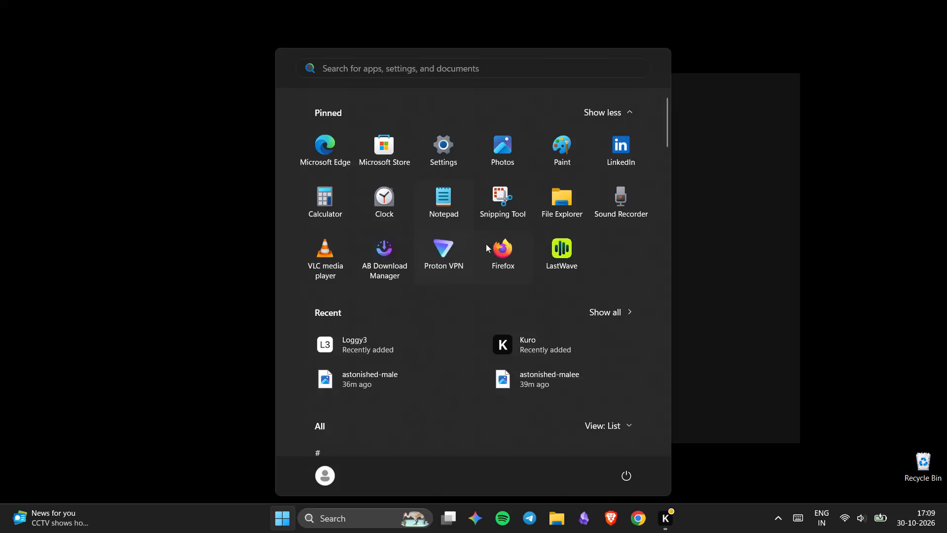
Find Adobe Audition 2024 in the list of all installed apps and launch it.
scroll(460, 266, "down", 2)
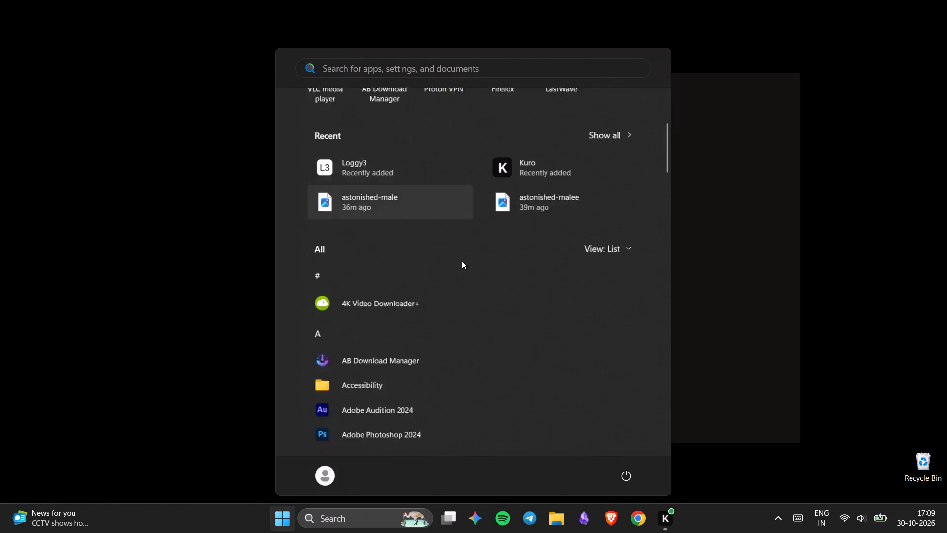
left_click(403, 364)
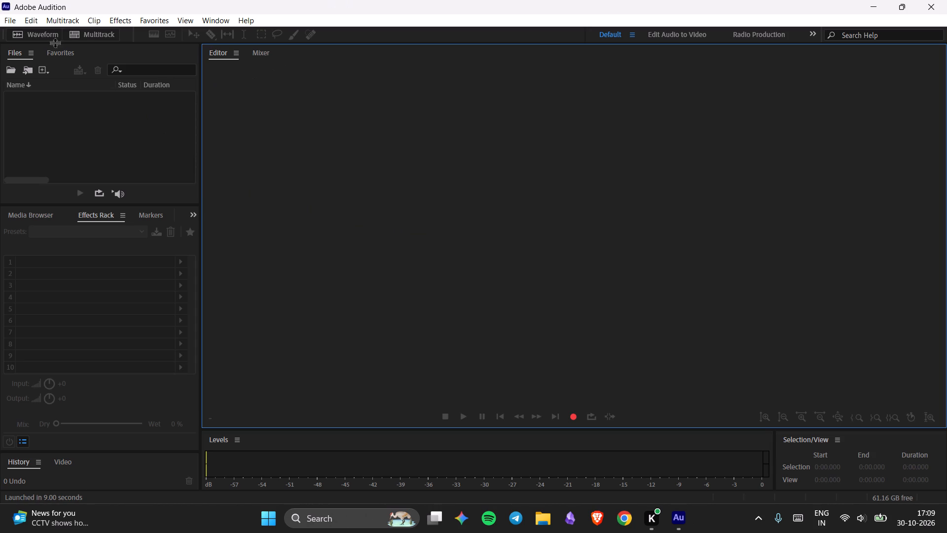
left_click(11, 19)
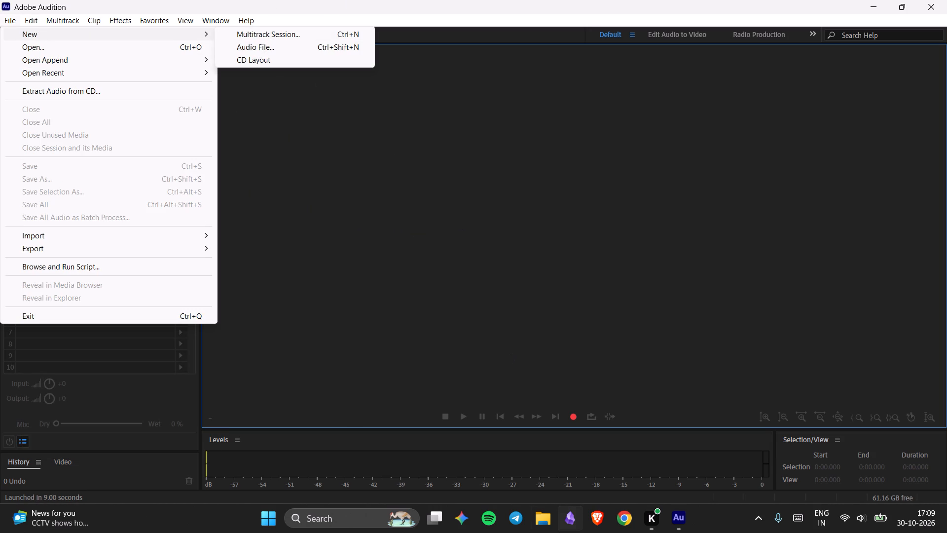
Switch to File Explorer and look through the recommended files on the Home page.
left_click(546, 531)
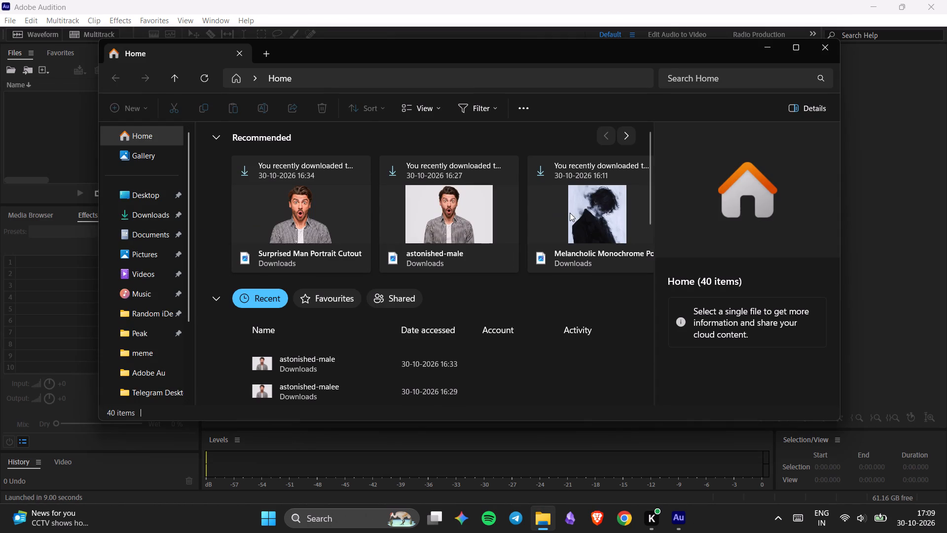
scroll(570, 213, "down", 1)
scroll(570, 213, "up", 2)
left_click(623, 142)
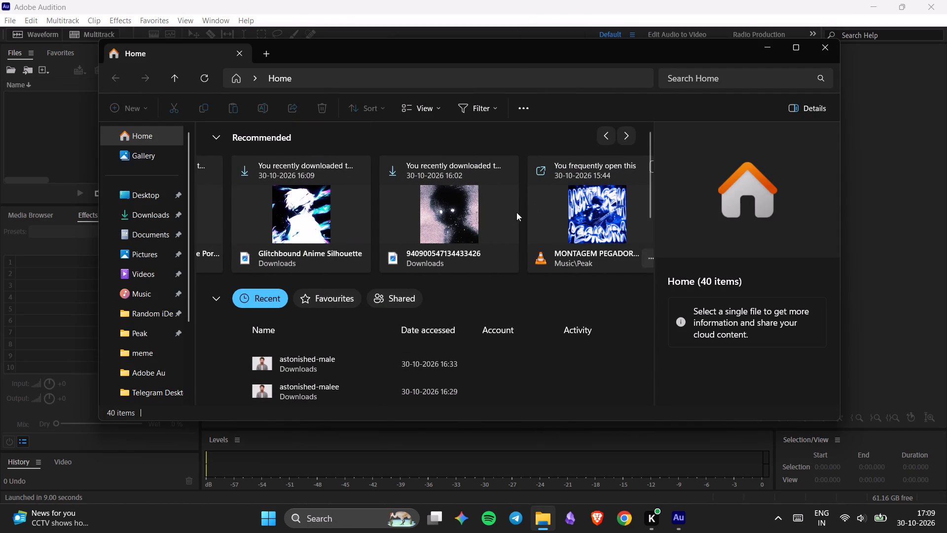
left_click(630, 141)
left_click(630, 141)
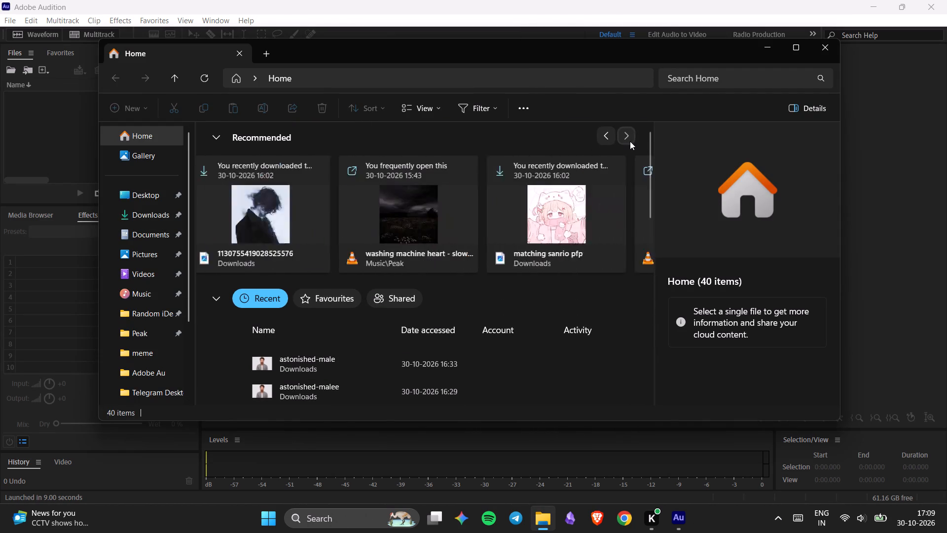
left_click(630, 141)
left_click(630, 141)
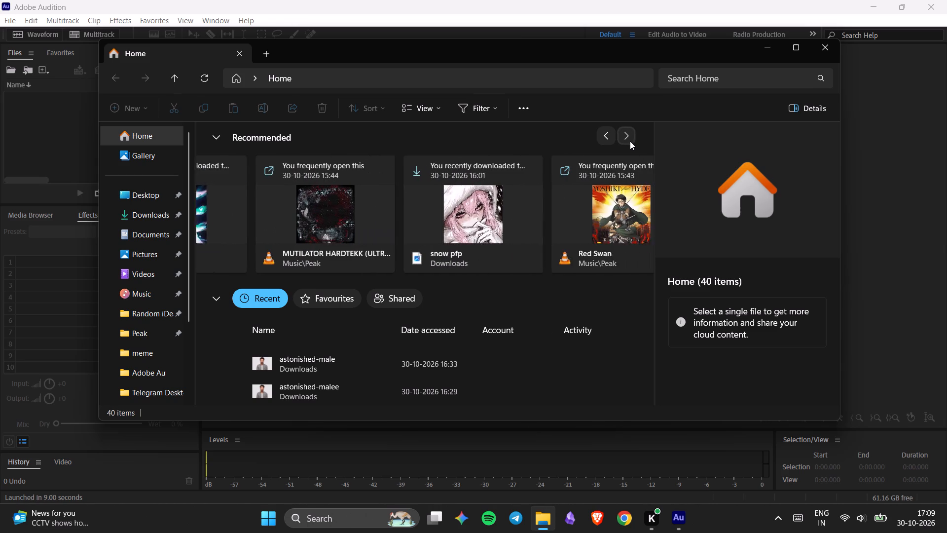
left_click(630, 141)
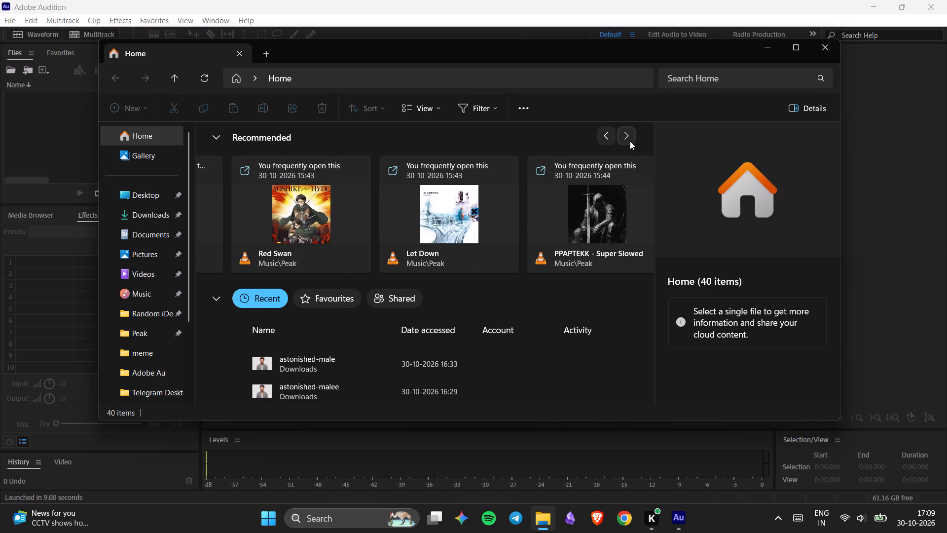
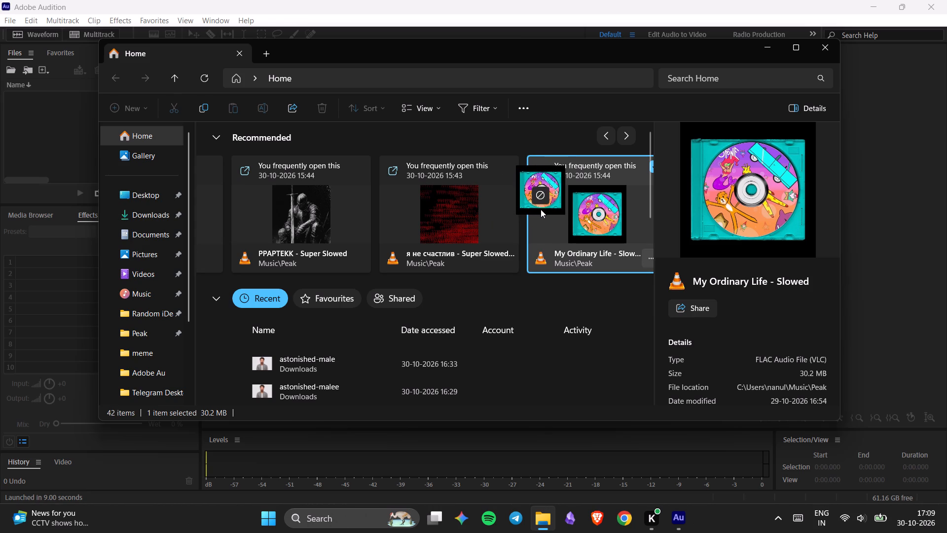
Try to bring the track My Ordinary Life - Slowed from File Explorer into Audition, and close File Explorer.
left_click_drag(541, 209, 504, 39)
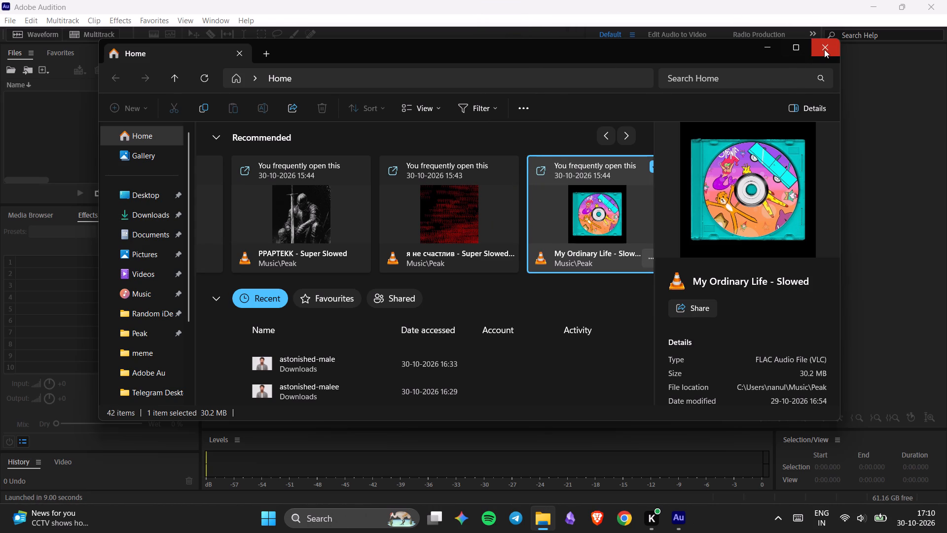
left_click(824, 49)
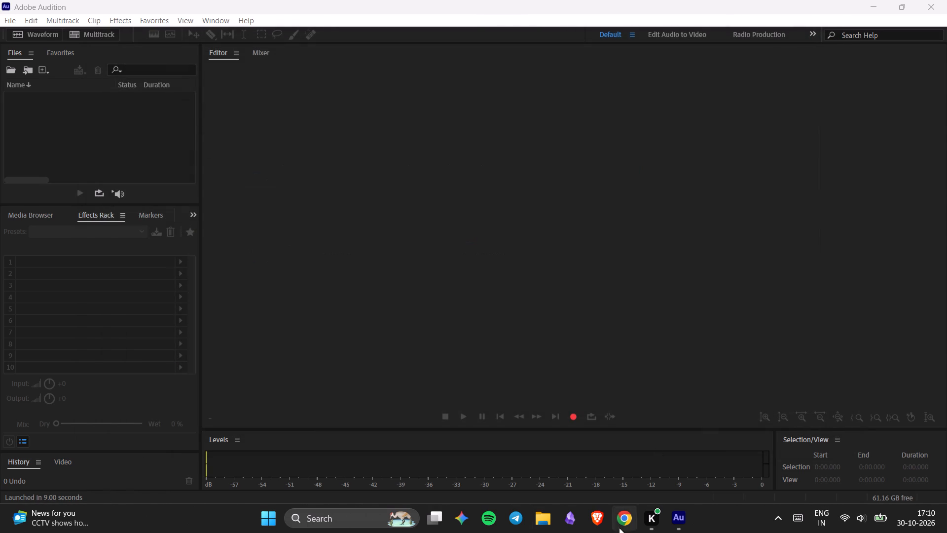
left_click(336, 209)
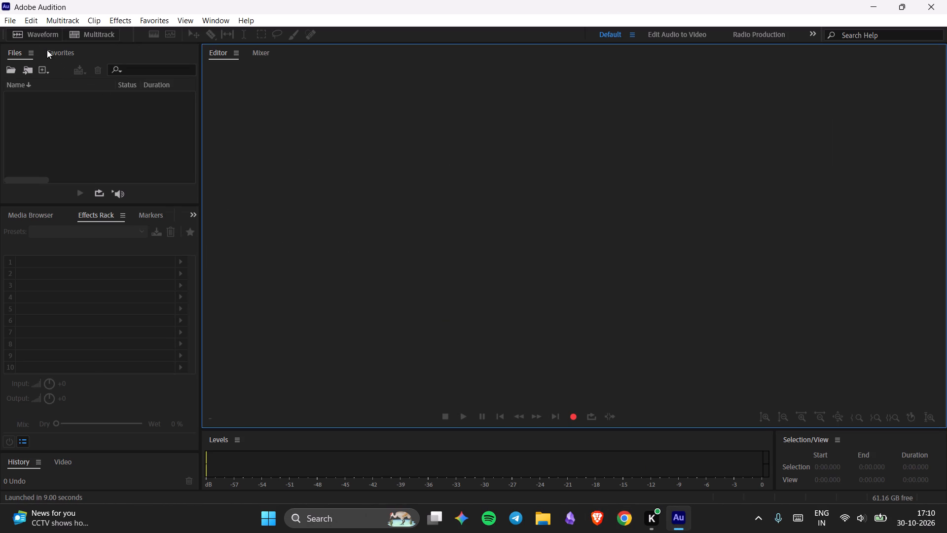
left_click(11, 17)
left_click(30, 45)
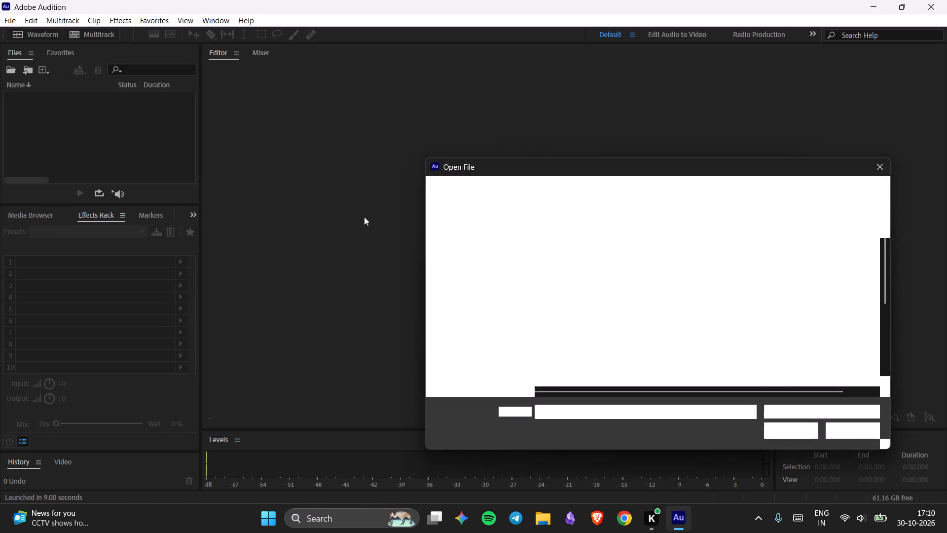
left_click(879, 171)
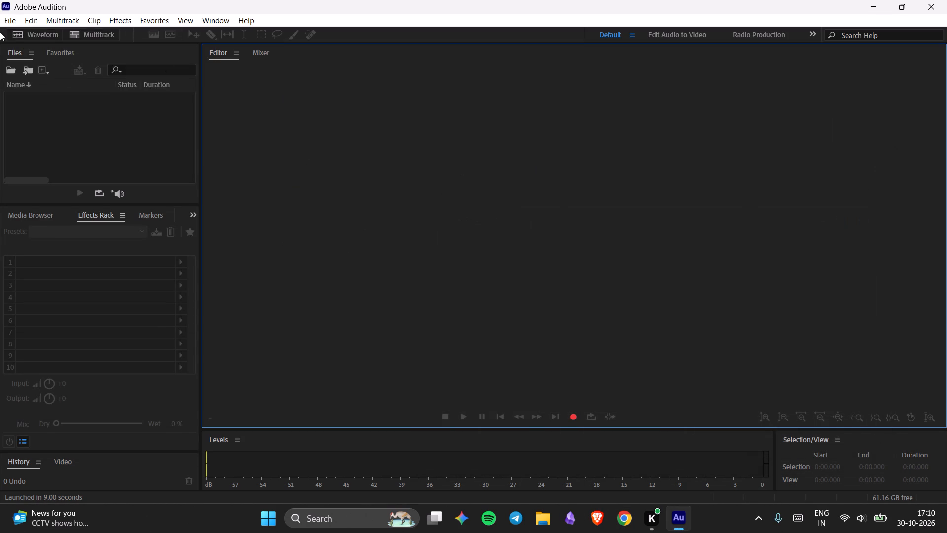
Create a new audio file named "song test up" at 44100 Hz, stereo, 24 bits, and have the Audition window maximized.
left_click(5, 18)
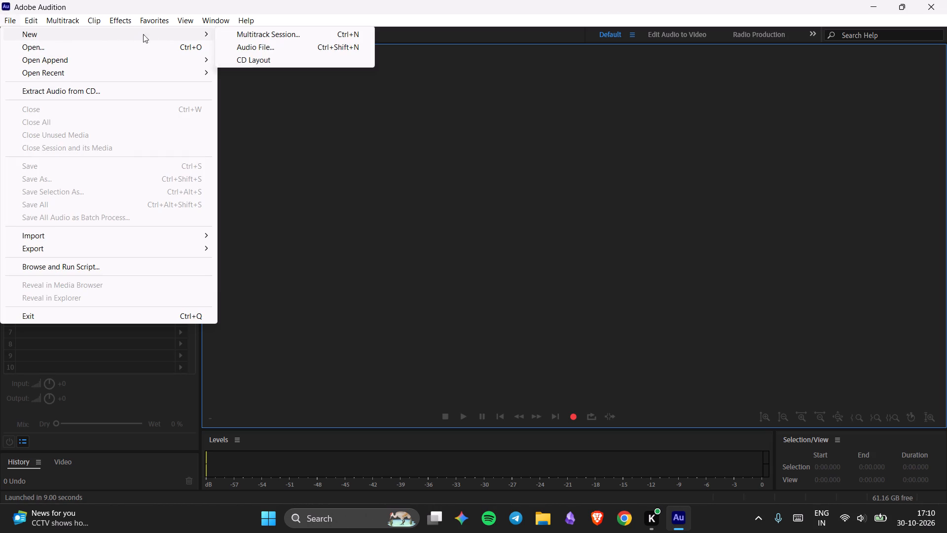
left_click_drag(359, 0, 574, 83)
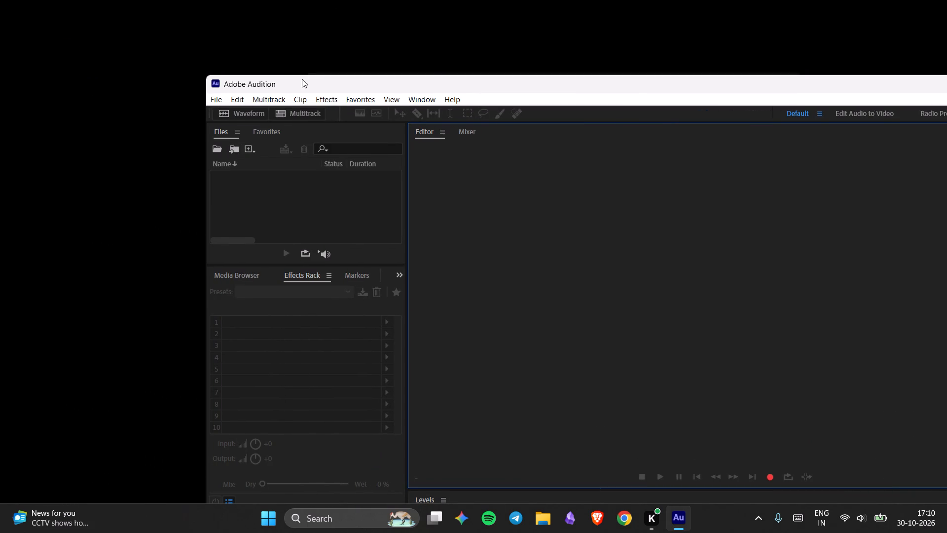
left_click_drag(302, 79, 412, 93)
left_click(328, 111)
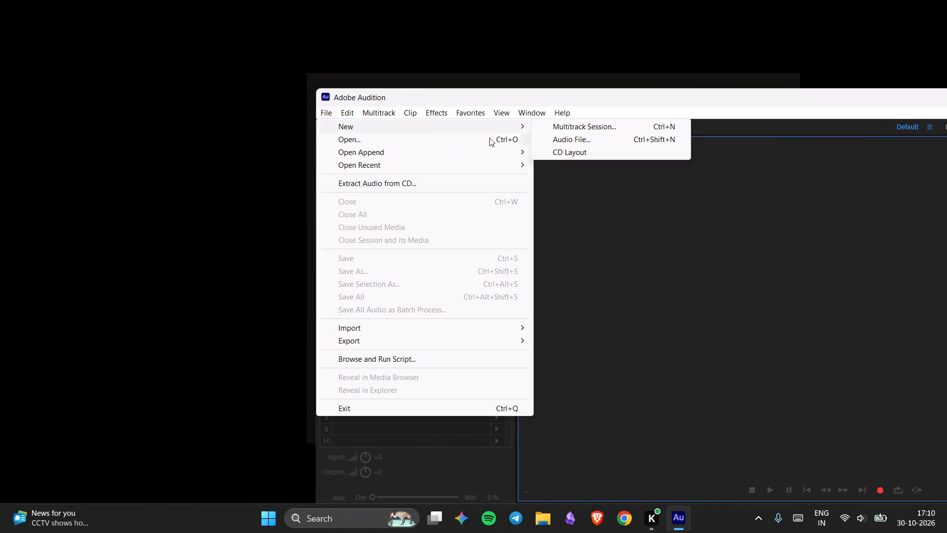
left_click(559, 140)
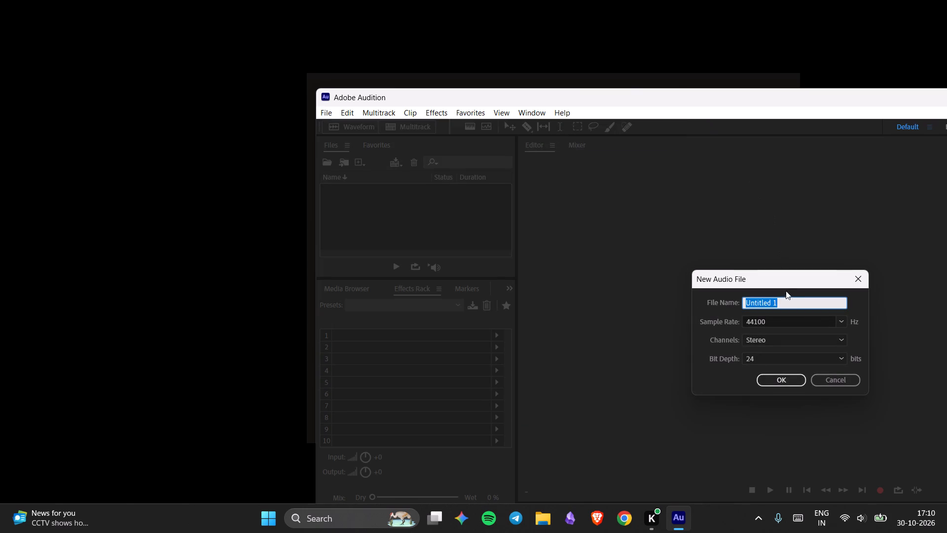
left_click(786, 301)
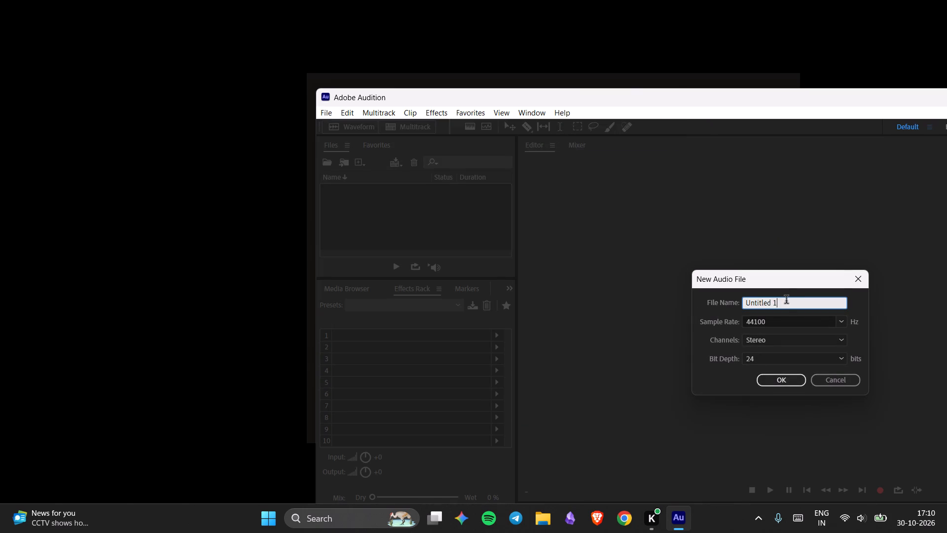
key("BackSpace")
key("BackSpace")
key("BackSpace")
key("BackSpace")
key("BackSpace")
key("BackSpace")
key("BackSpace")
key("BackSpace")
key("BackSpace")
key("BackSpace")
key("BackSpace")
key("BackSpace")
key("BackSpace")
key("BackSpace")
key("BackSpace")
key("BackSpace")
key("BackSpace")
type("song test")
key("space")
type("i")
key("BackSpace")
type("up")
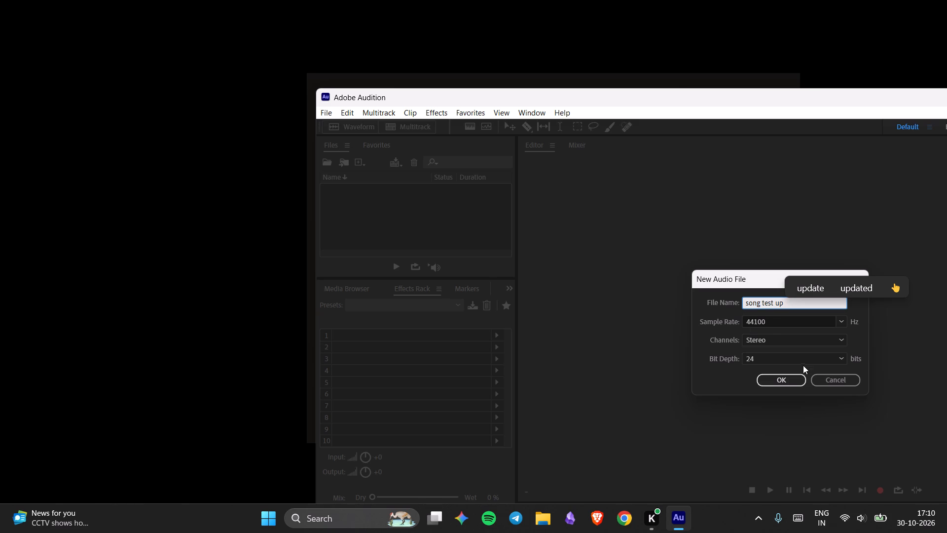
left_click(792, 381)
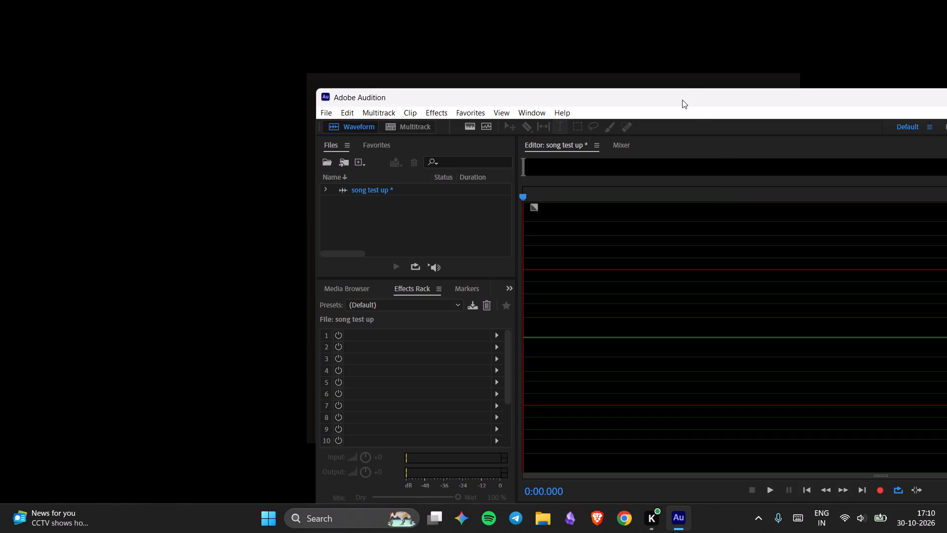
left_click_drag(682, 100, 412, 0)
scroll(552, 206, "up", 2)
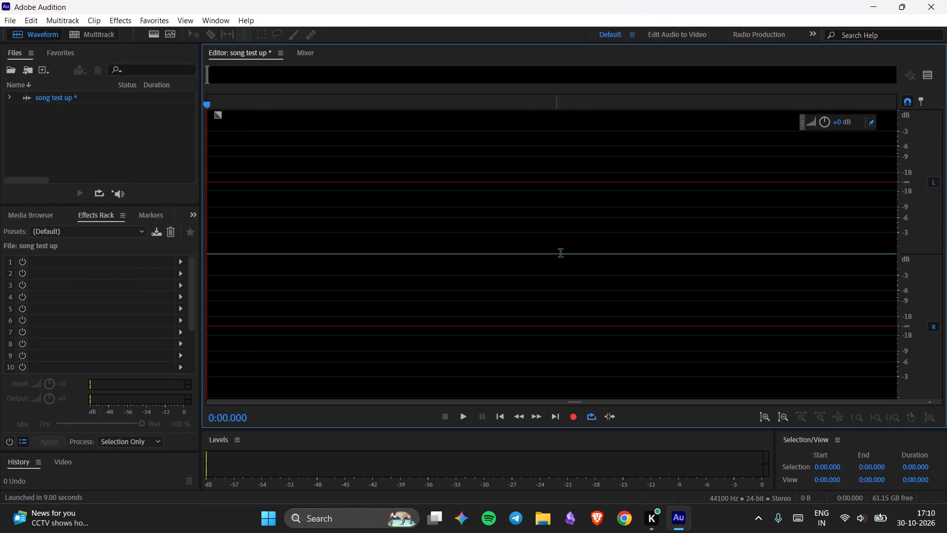
Switch to File Explorer, open the Peak folder and move the window lower to expose Audition behind it.
left_click(546, 523)
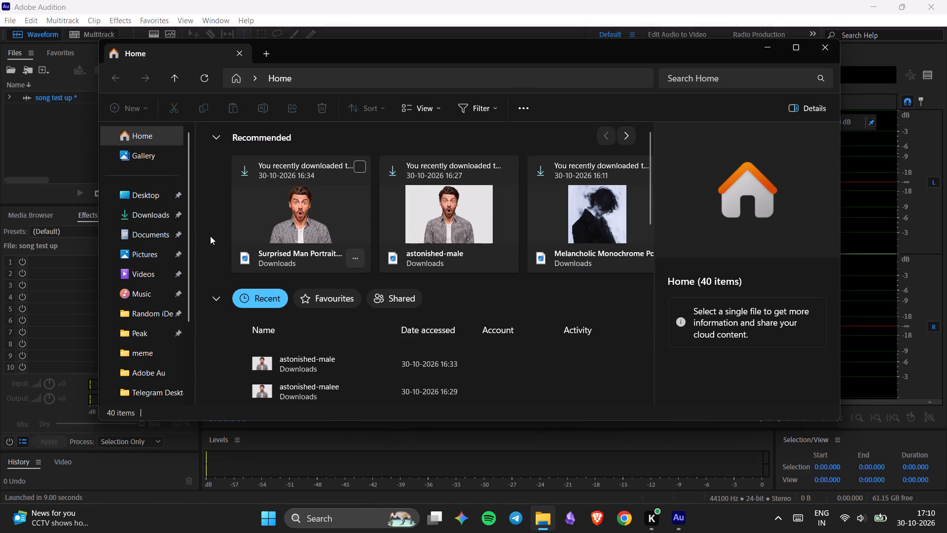
left_click(148, 326)
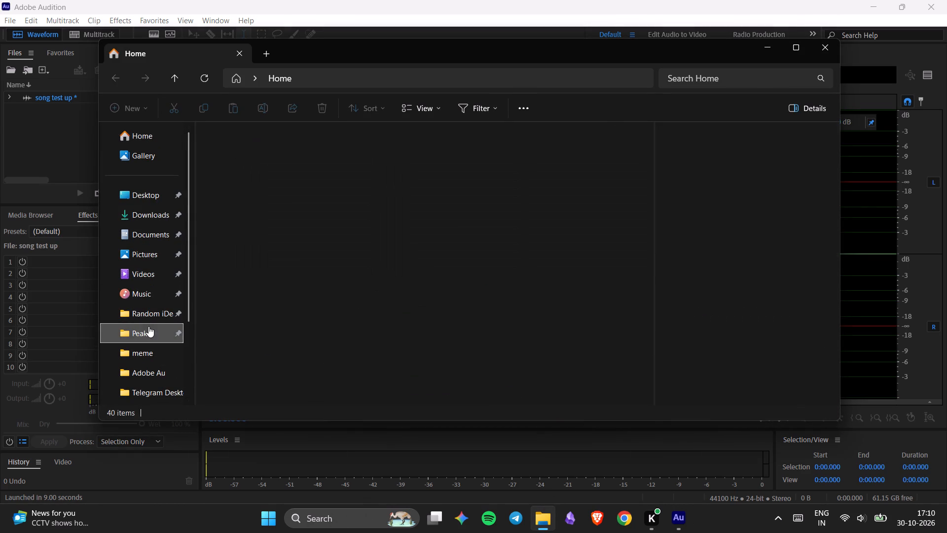
left_click_drag(300, 42, 303, 178)
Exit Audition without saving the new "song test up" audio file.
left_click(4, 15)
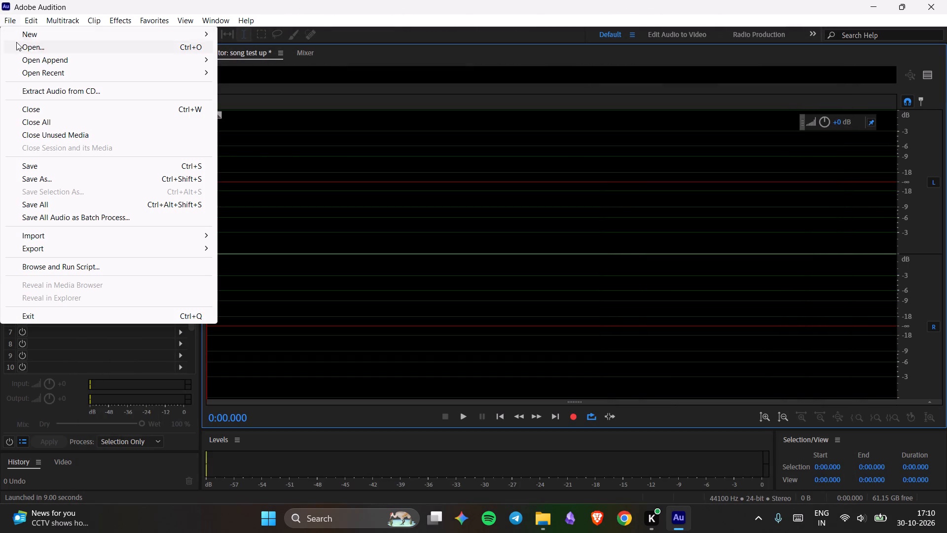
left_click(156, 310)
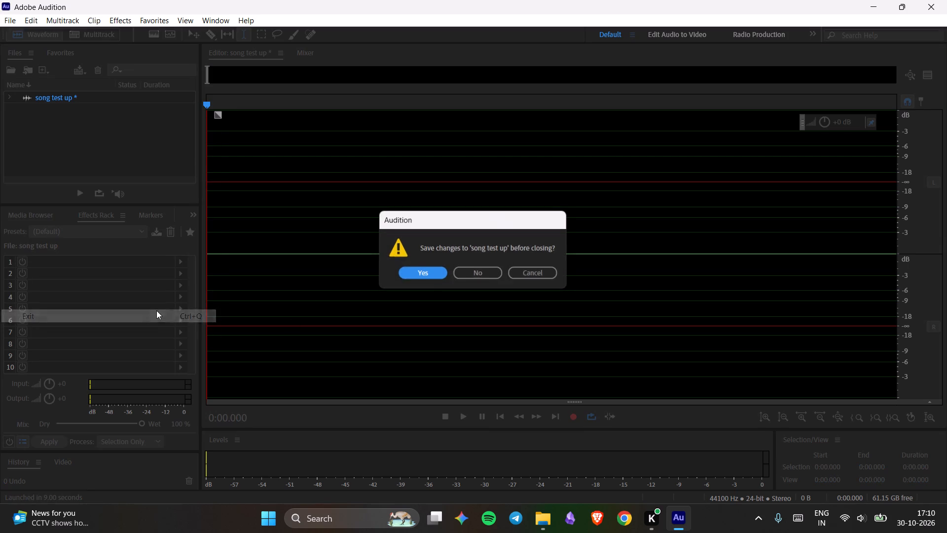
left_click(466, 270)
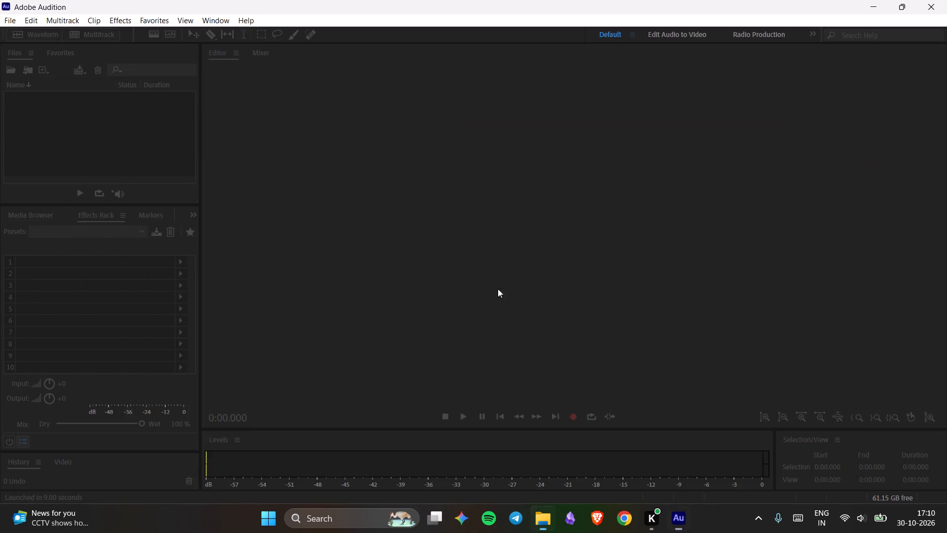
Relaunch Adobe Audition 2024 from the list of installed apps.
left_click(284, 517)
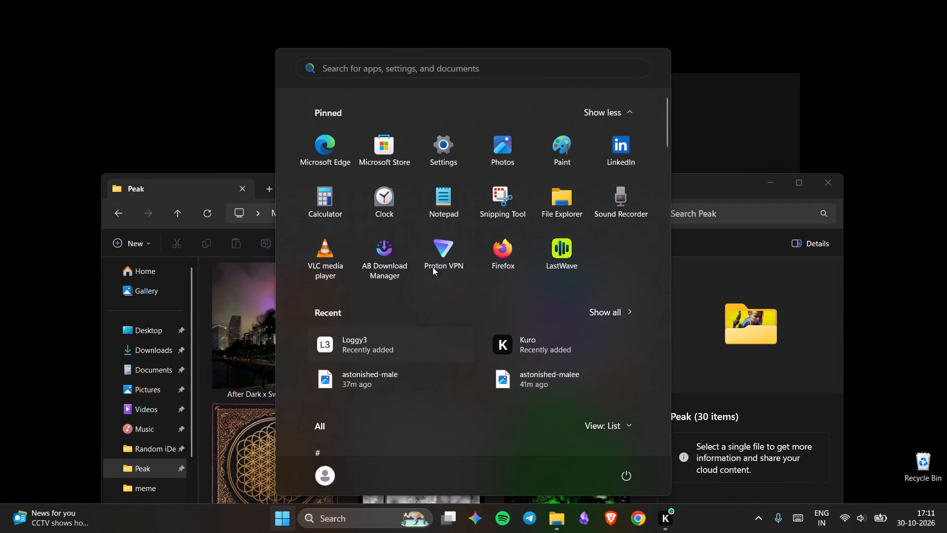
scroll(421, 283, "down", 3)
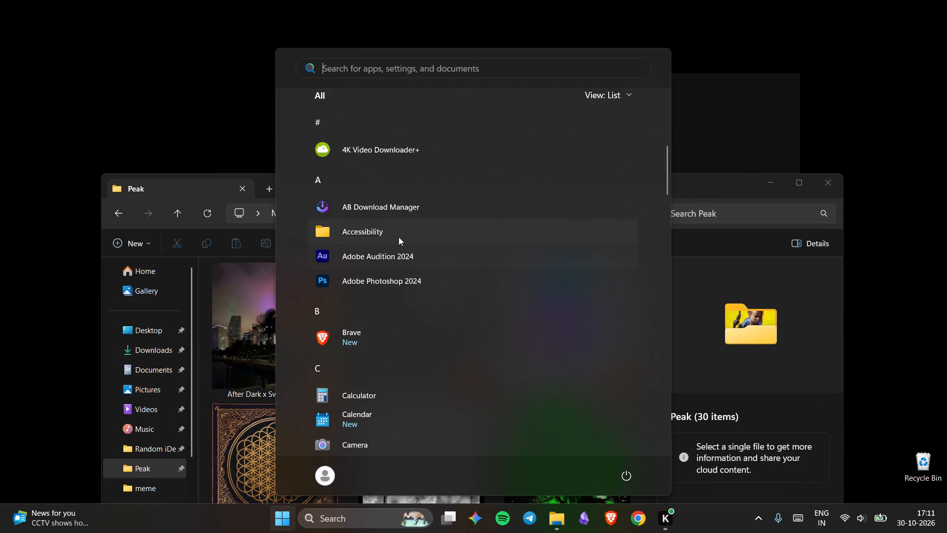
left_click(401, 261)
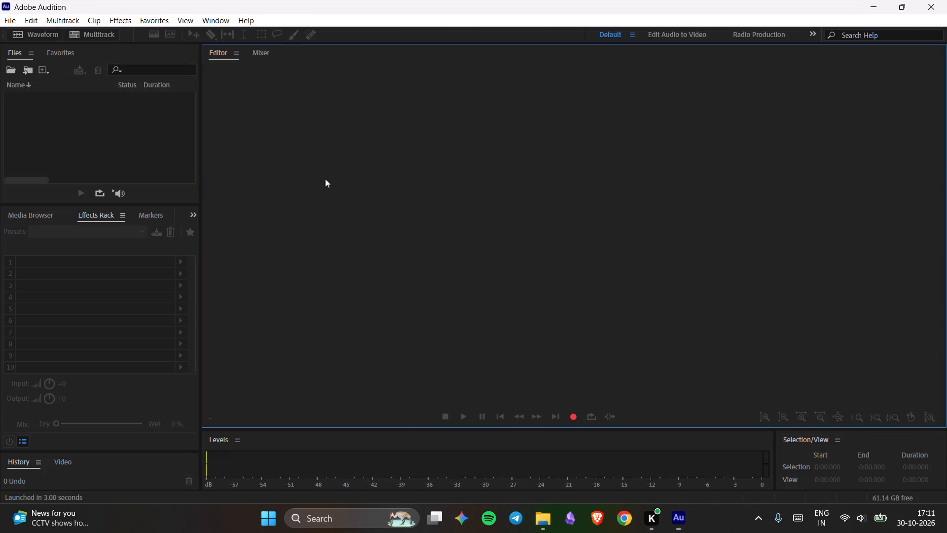
Switch to File Explorer to bring the track My Ordinary Life - Slowed.flac into Audition's waveform editor.
left_click(537, 519)
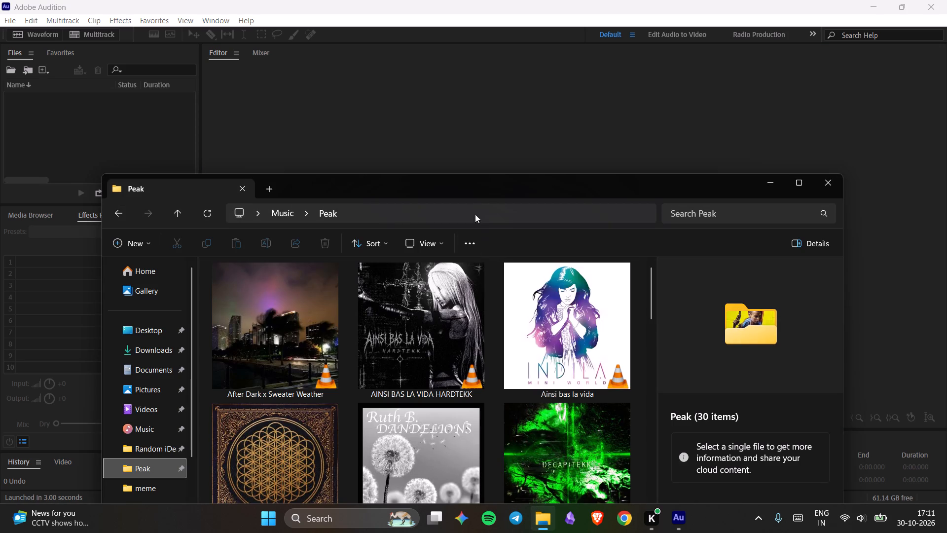
Load the track My Ordinary Life - Slowed from the Peak folder into Audition's waveform editor and close File Explorer.
scroll(470, 340, "down", 1)
scroll(498, 391, "down", 2)
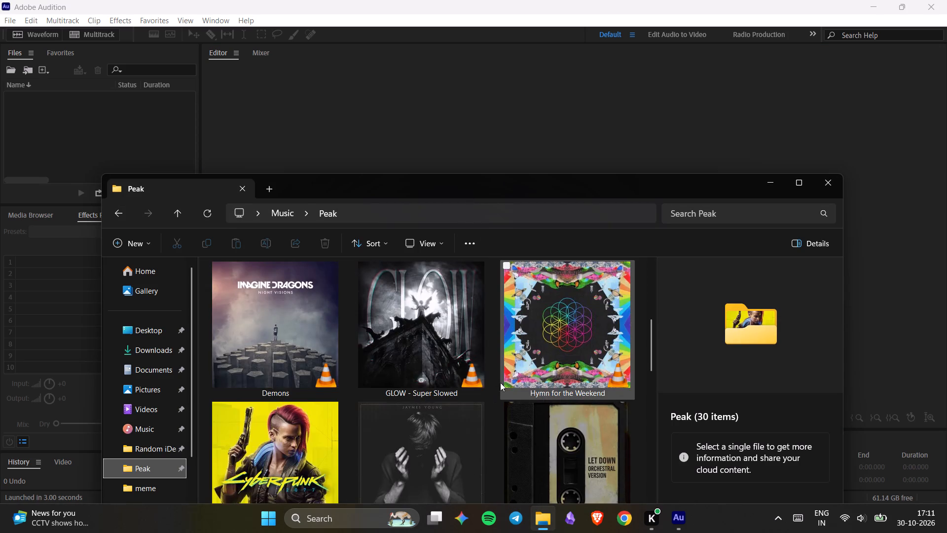
scroll(502, 377, "down", 1)
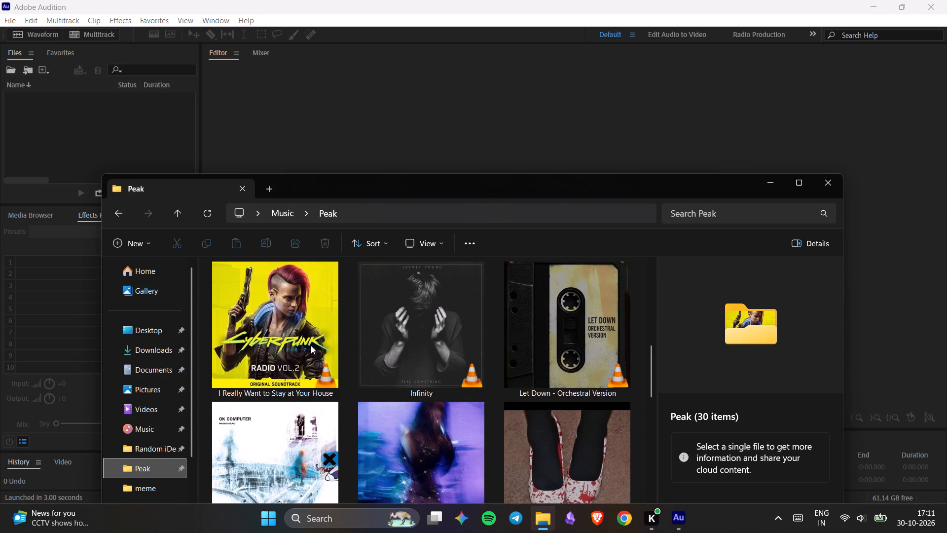
scroll(304, 345, "down", 2)
scroll(425, 369, "down", 2)
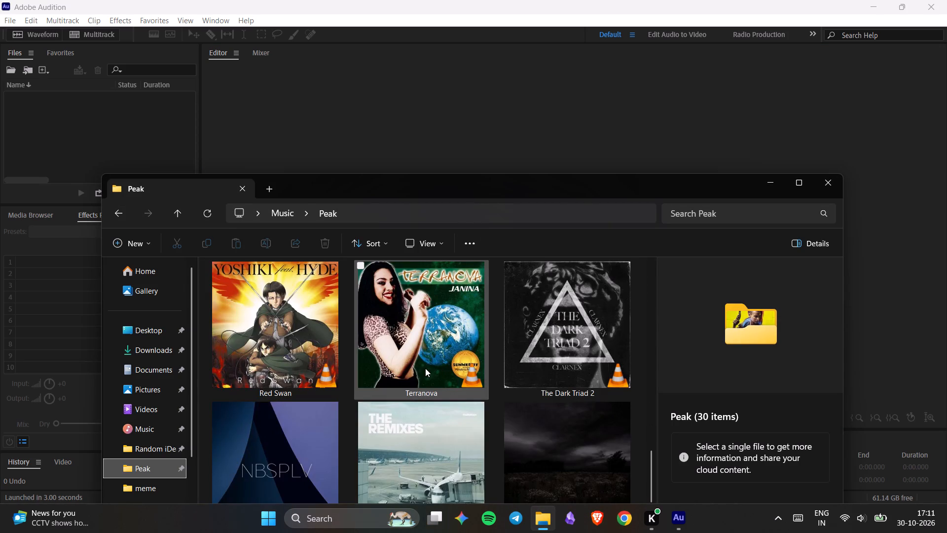
scroll(426, 371, "down", 3)
scroll(433, 395, "up", 2)
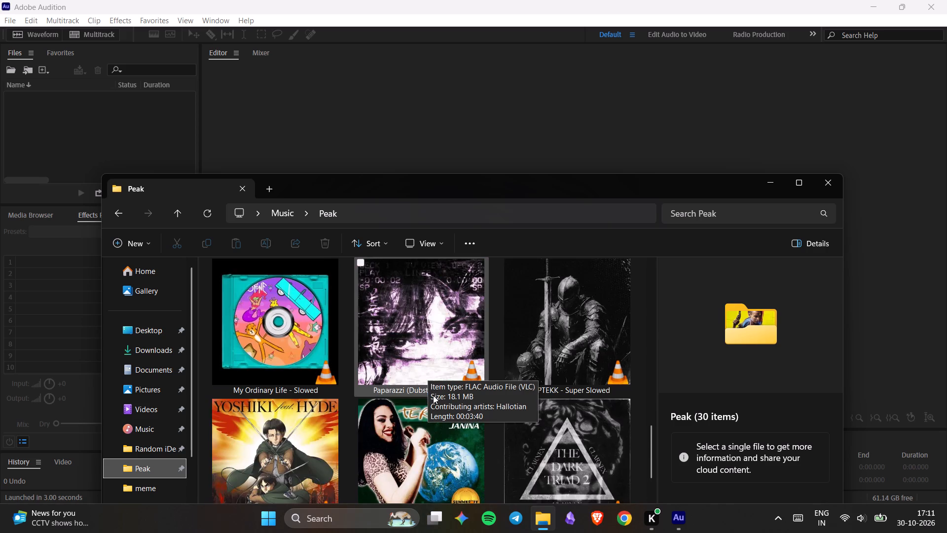
scroll(433, 395, "up", 1)
left_click_drag(291, 450, 367, 146)
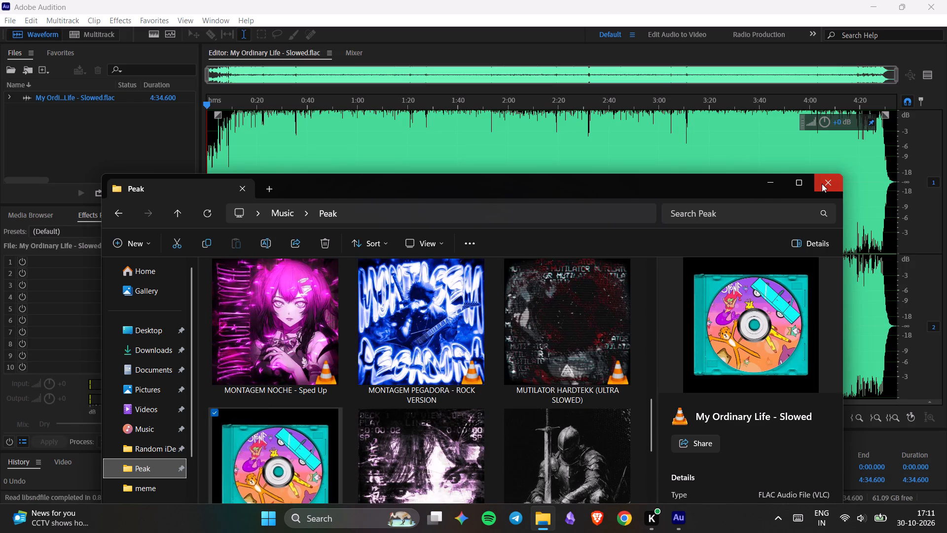
left_click(822, 184)
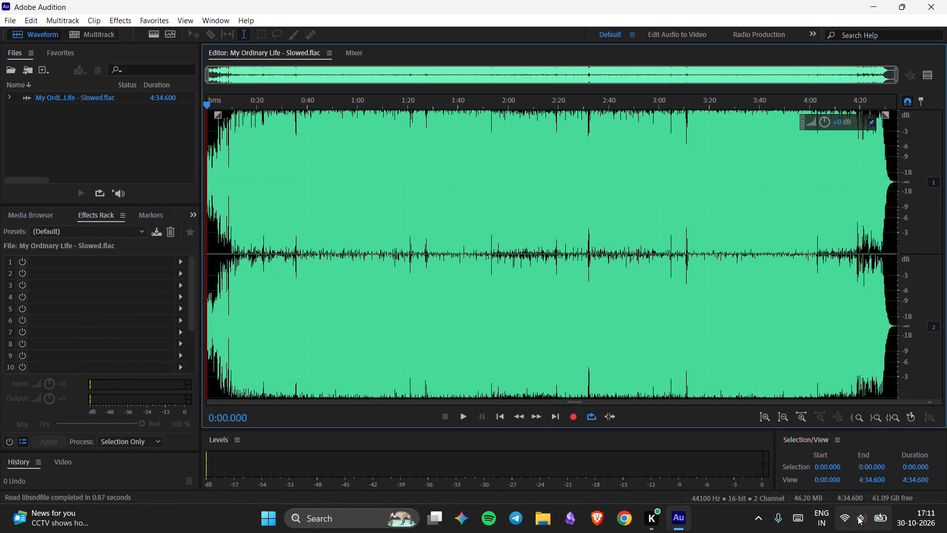
Adjust the system output volume to a low listening level and dismiss the quick settings.
left_click(858, 516)
scroll(797, 449, "down", 4)
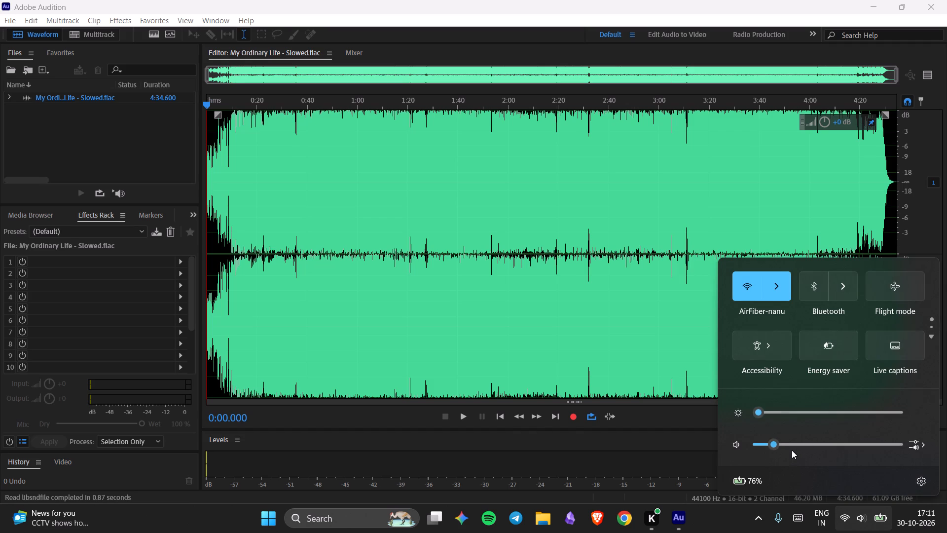
left_click(775, 445)
left_click(847, 522)
Play the track and audition the passage between about 0:26 and 0:37 from several starting points.
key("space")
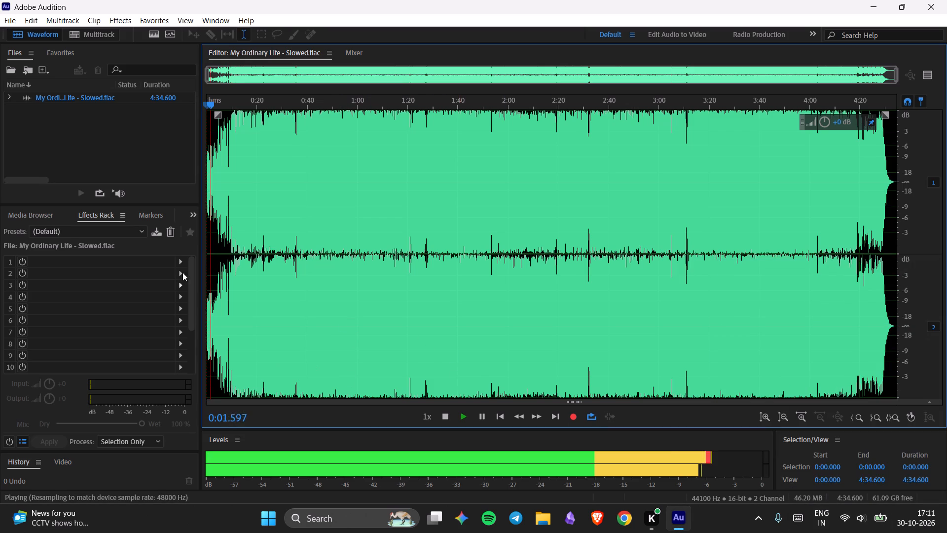
left_click(272, 107)
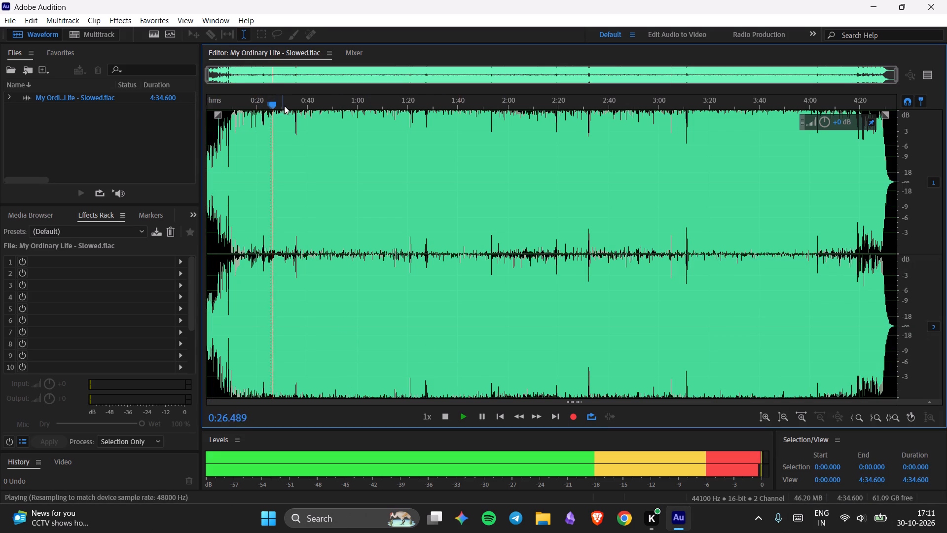
left_click(297, 107)
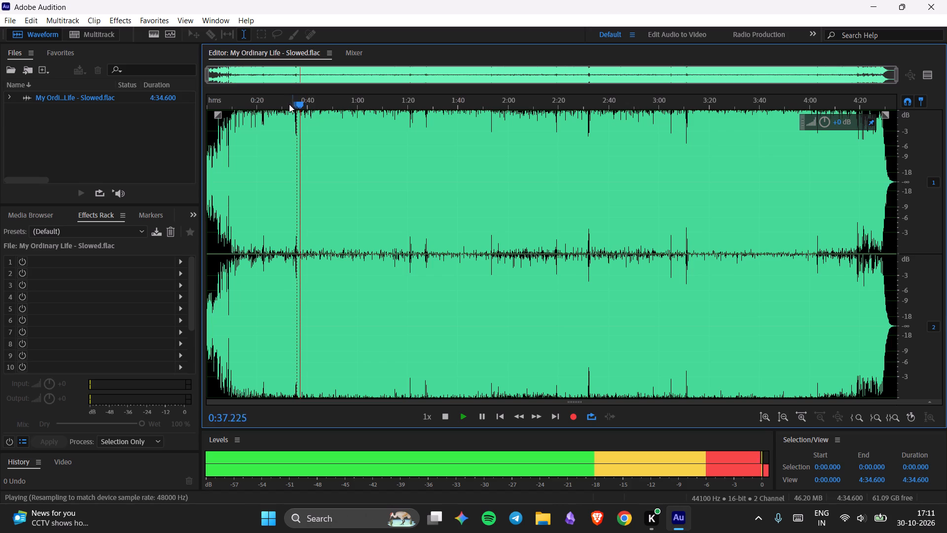
left_click(288, 104)
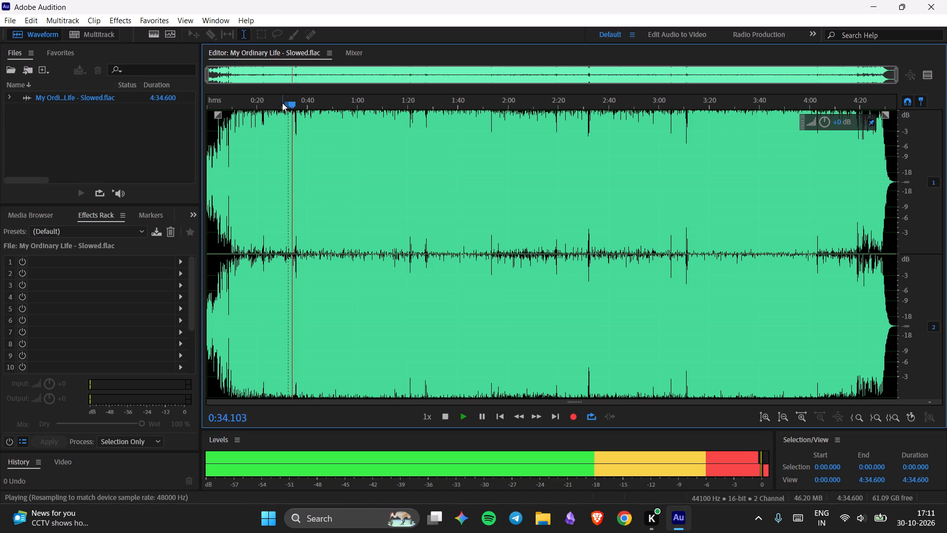
left_click(285, 103)
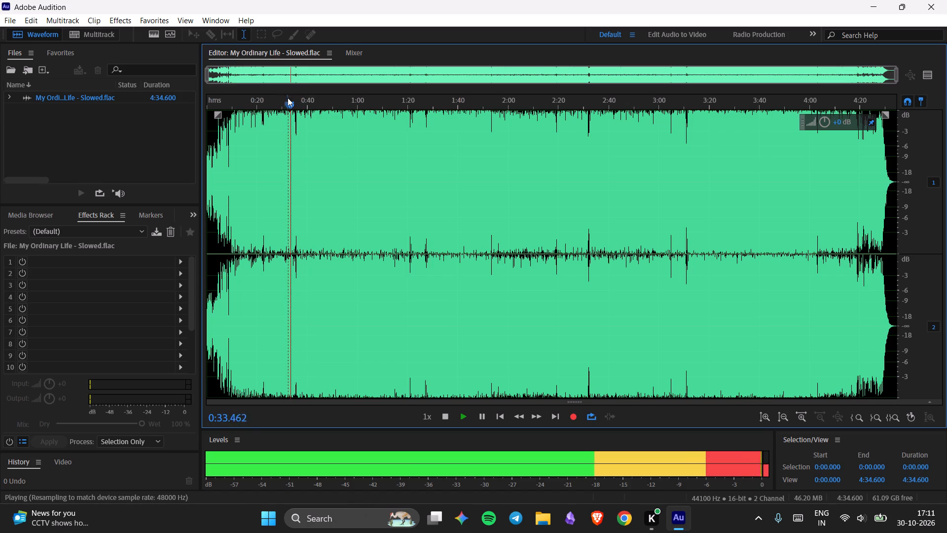
Select a section of the waveform from about 0:33.4 to about 1:27.1.
left_click(288, 102)
left_click_drag(291, 129, 333, 149)
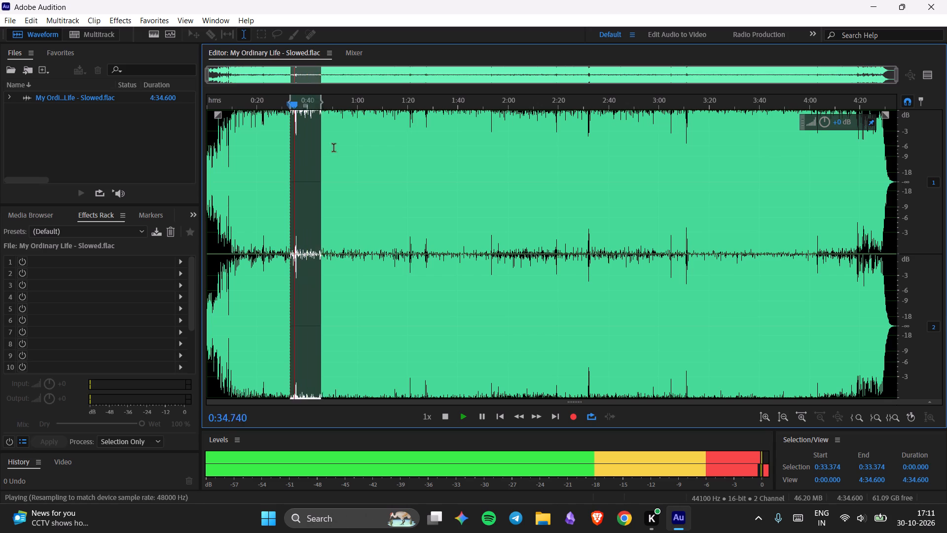
left_click_drag(333, 149, 426, 188)
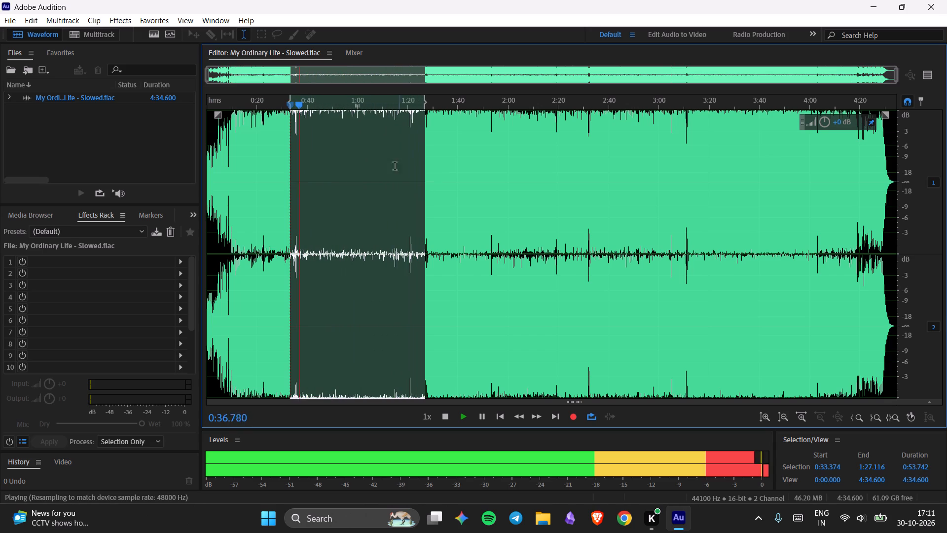
Move the playhead forward through the selected section to about 1:12 to listen to it.
left_click_drag(303, 103, 341, 112)
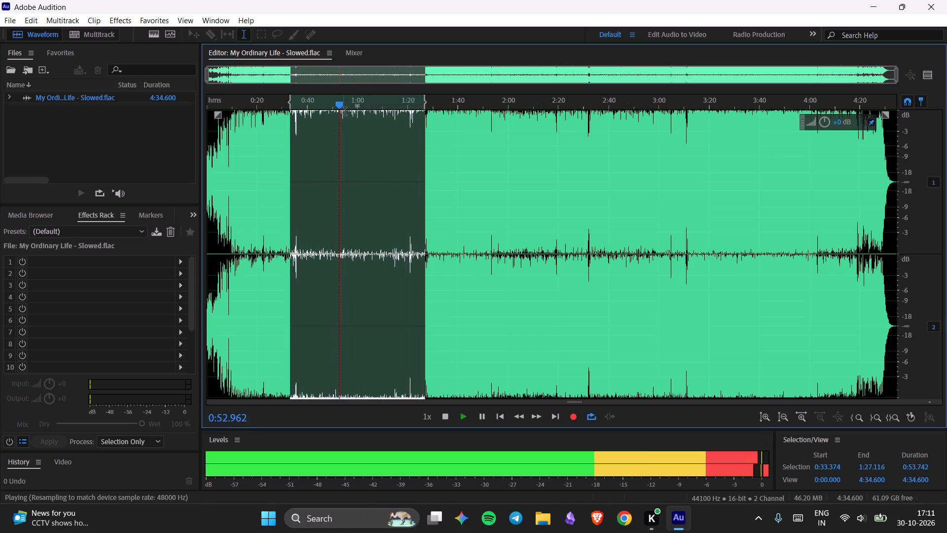
left_click_drag(344, 106, 371, 116)
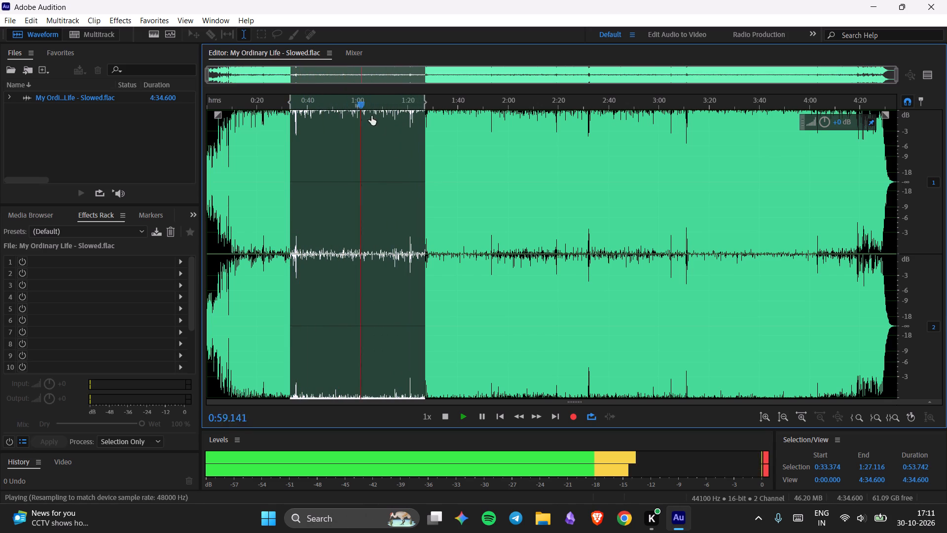
left_click_drag(371, 116, 388, 119)
Extend the end of the waveform selection to about 1:50.2, keeping its start at about 0:33.4.
left_click_drag(426, 165, 428, 168)
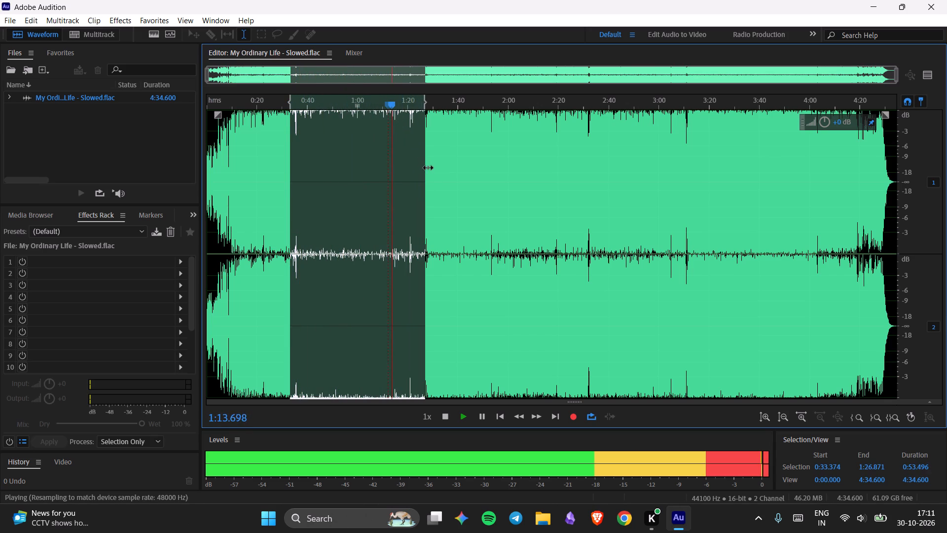
left_click_drag(428, 168, 464, 188)
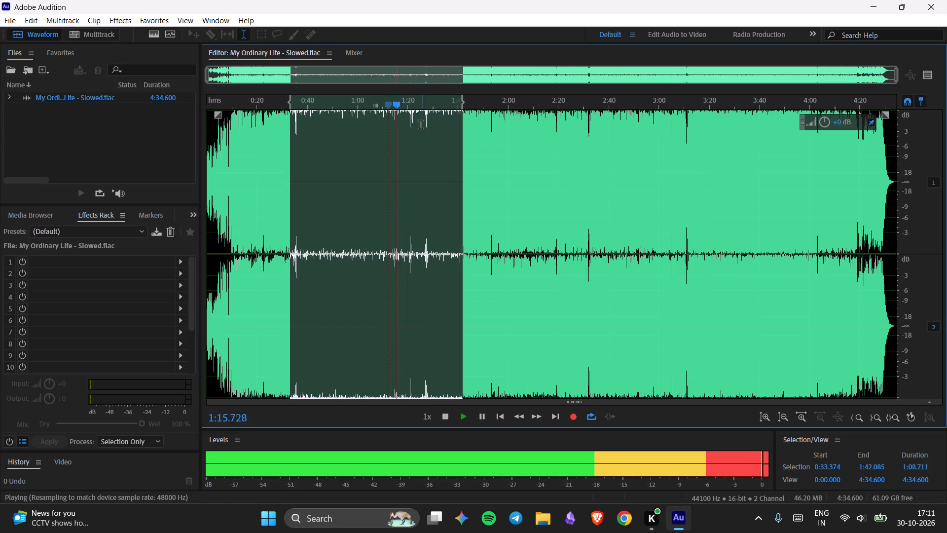
left_click_drag(463, 171, 457, 176)
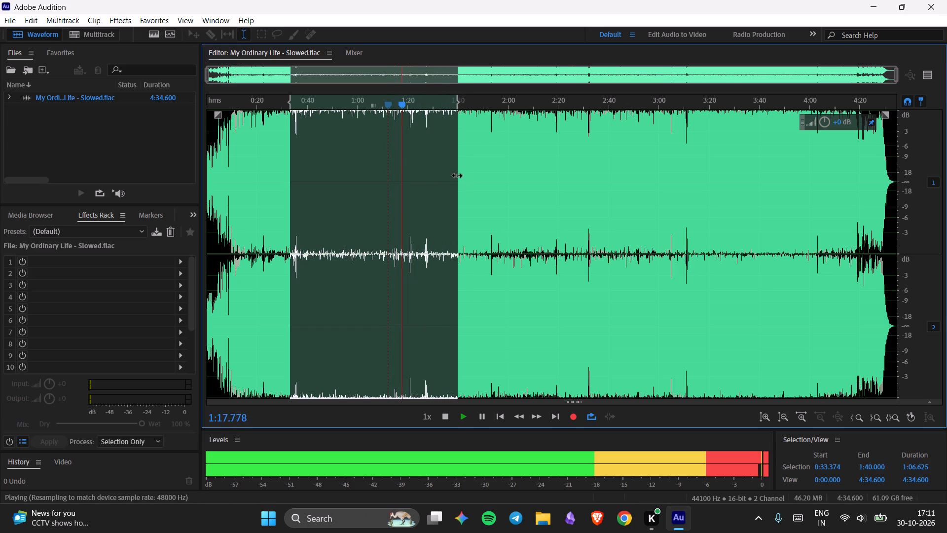
left_click_drag(457, 176, 469, 186)
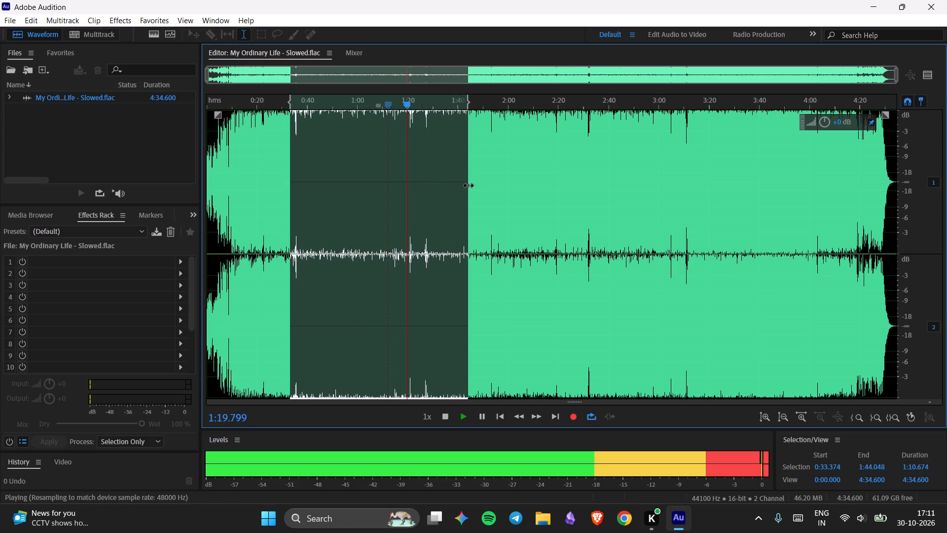
left_click_drag(469, 186, 472, 186)
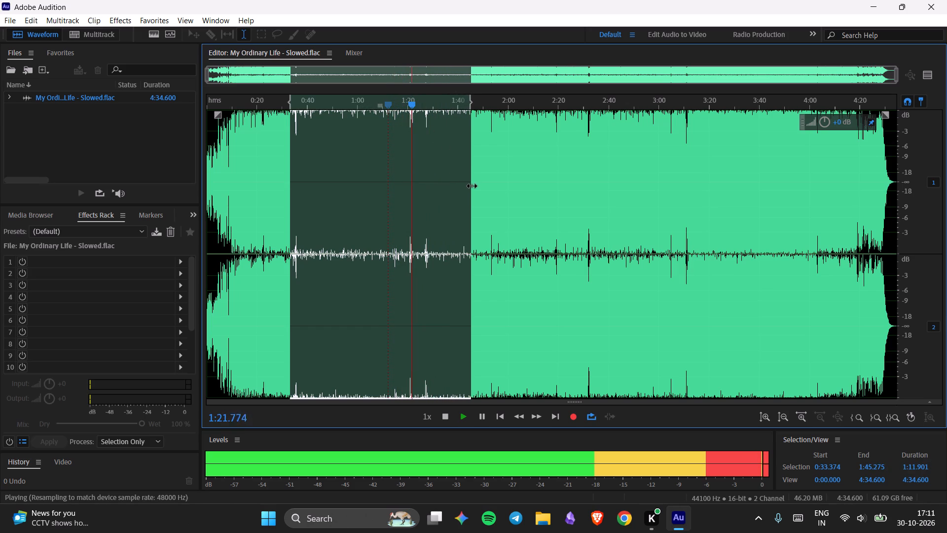
left_click_drag(472, 186, 477, 192)
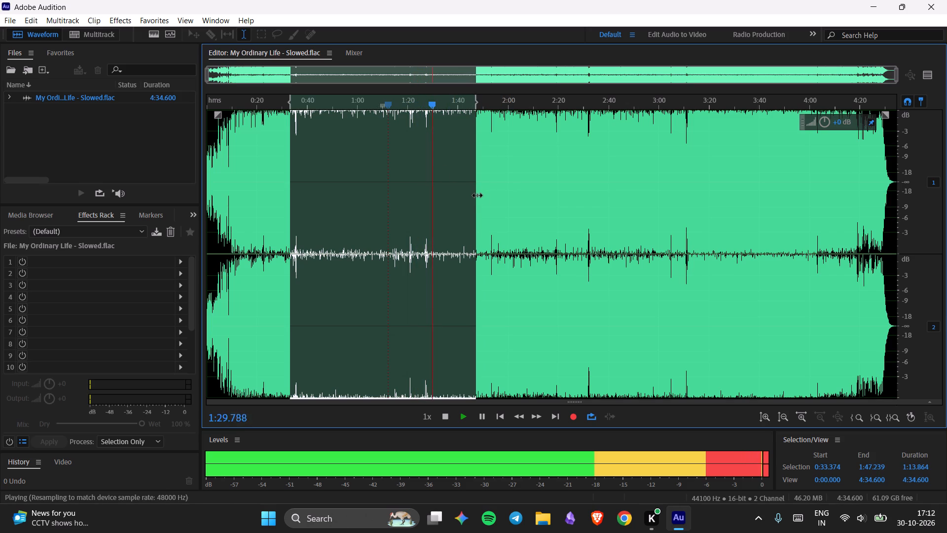
left_click_drag(477, 195, 485, 200)
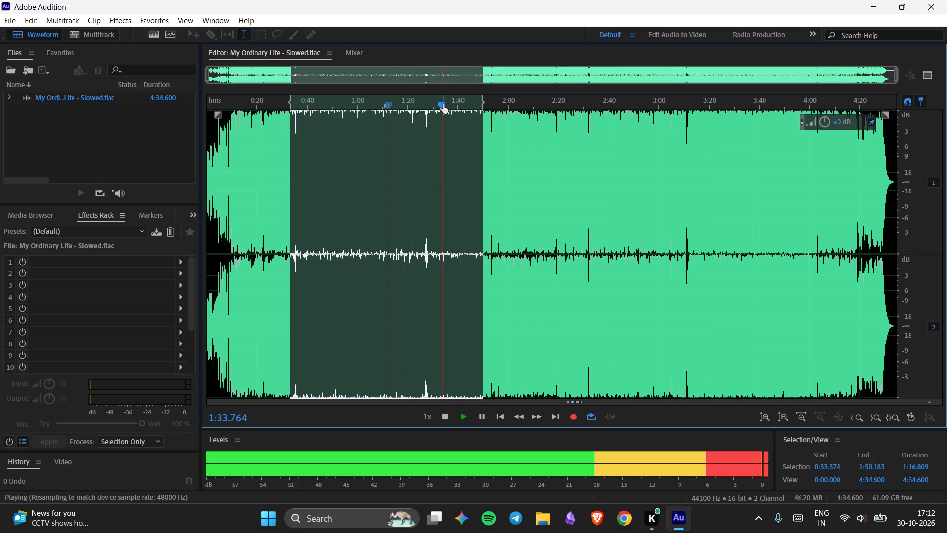
Move the playhead to about 1:41, and on to just before the selection's end, to listen to the ending.
left_click_drag(443, 104, 460, 112)
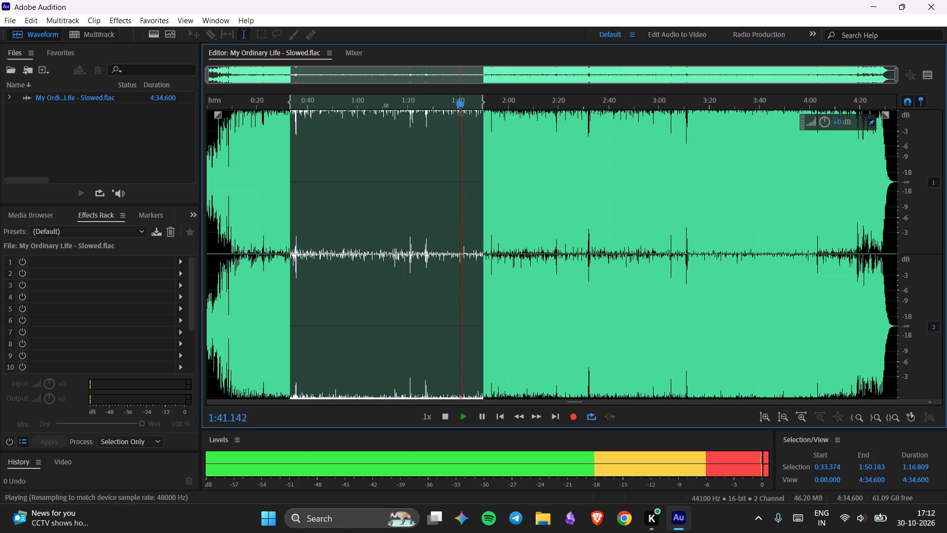
left_click_drag(464, 109, 477, 112)
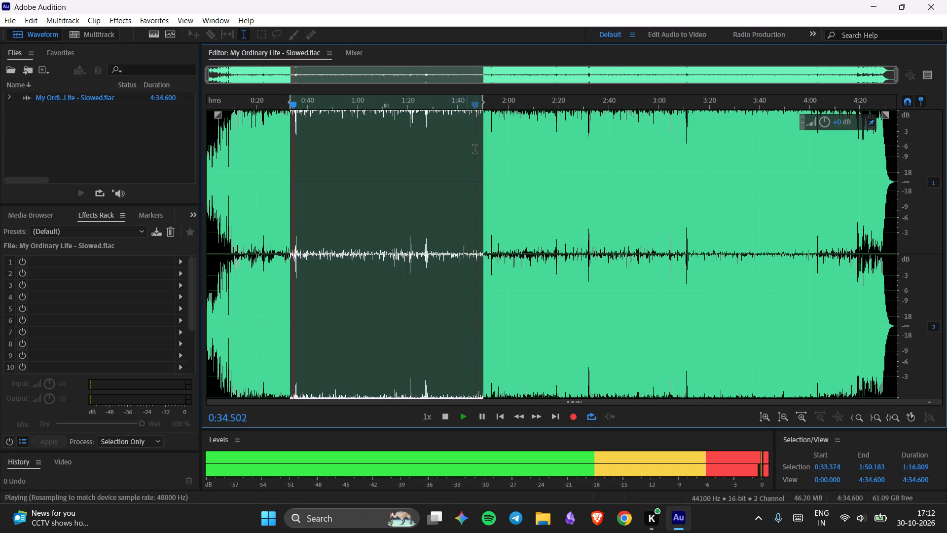
Extend the end of the waveform selection to about 1:54.4, listen across its ending and stop playback.
left_click_drag(485, 156, 496, 159)
left_click(477, 108)
left_click_drag(477, 108, 487, 112)
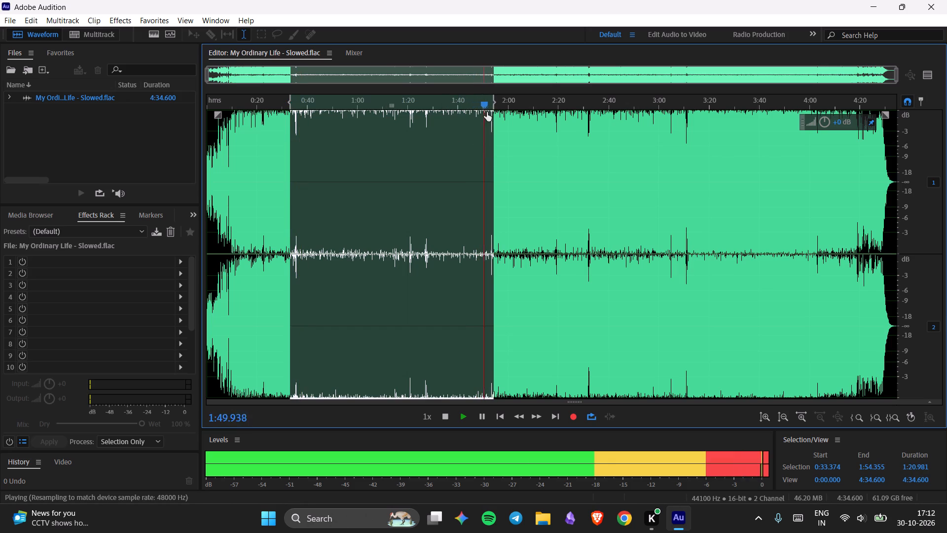
left_click_drag(487, 112, 488, 113)
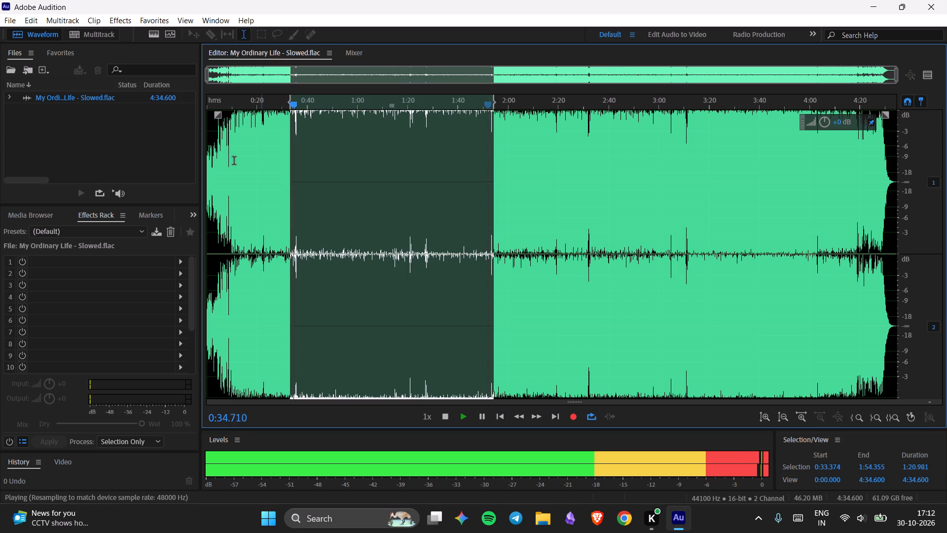
key("space")
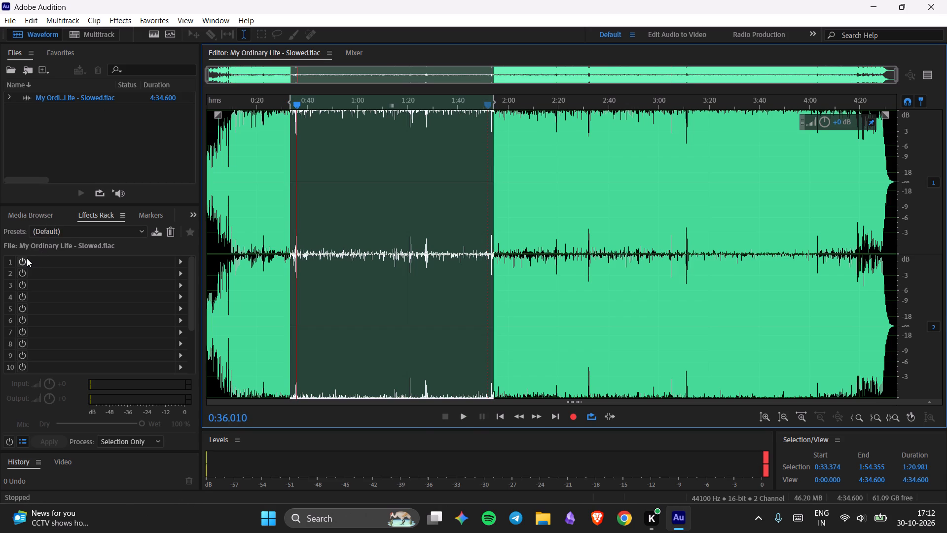
Insert a Graphic Equalizer (30 Bands) in the first Effects Rack slot and play the selection through it.
left_click(27, 260)
left_click(25, 260)
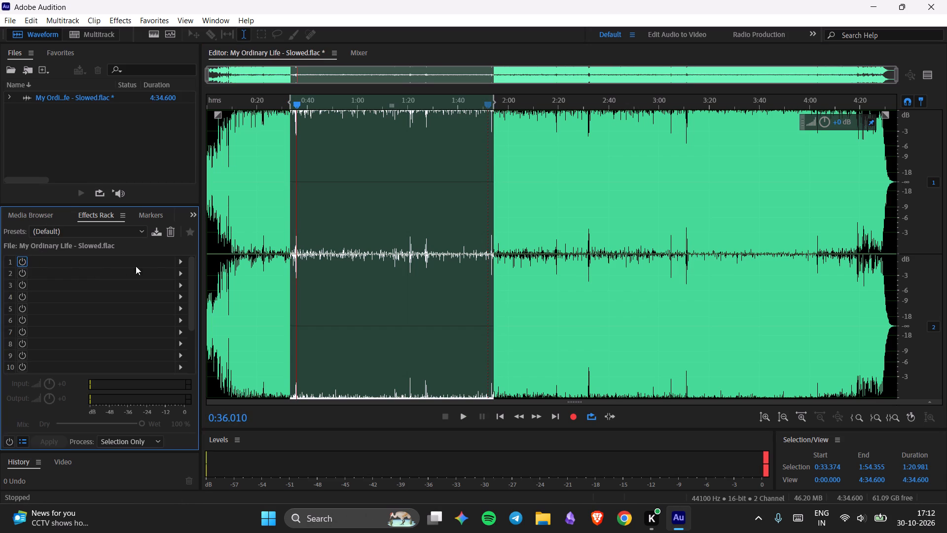
left_click(179, 265)
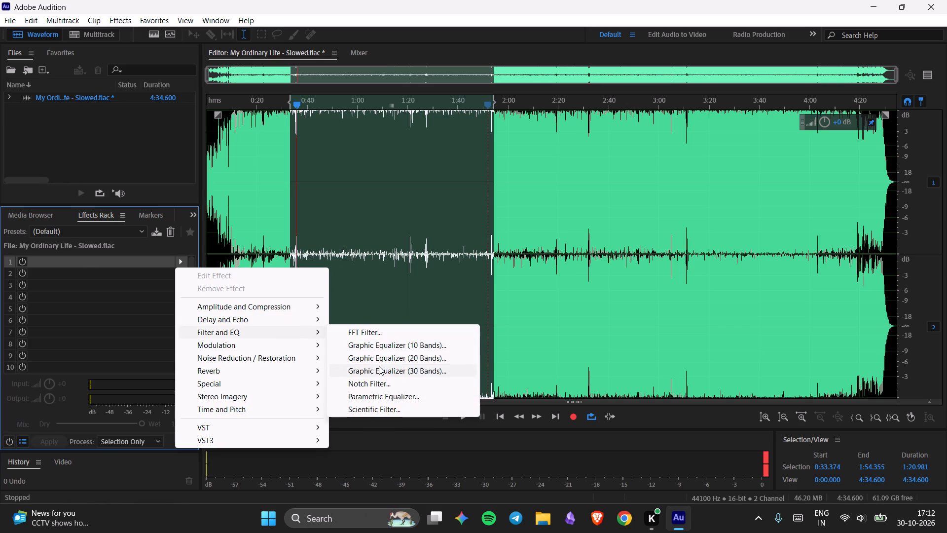
left_click(379, 368)
left_click_drag(386, 118, 391, 155)
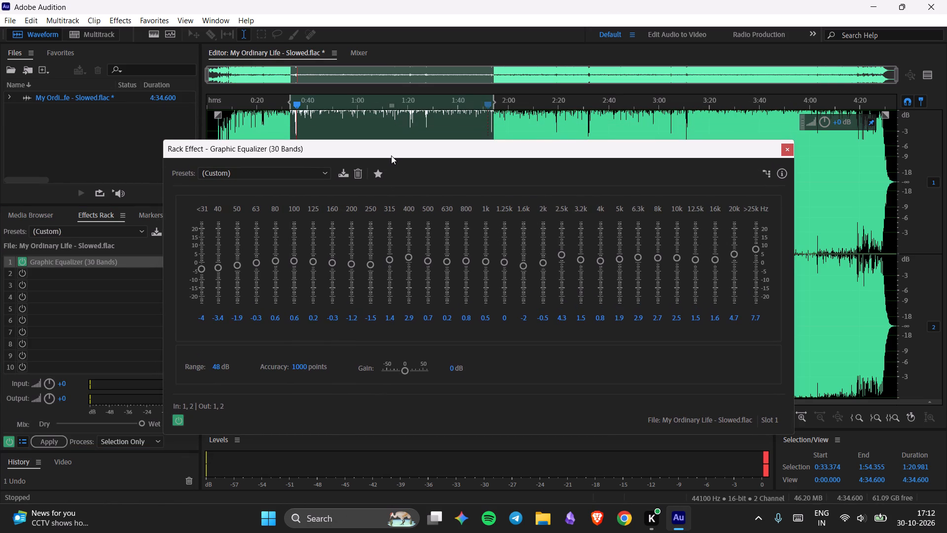
key("space")
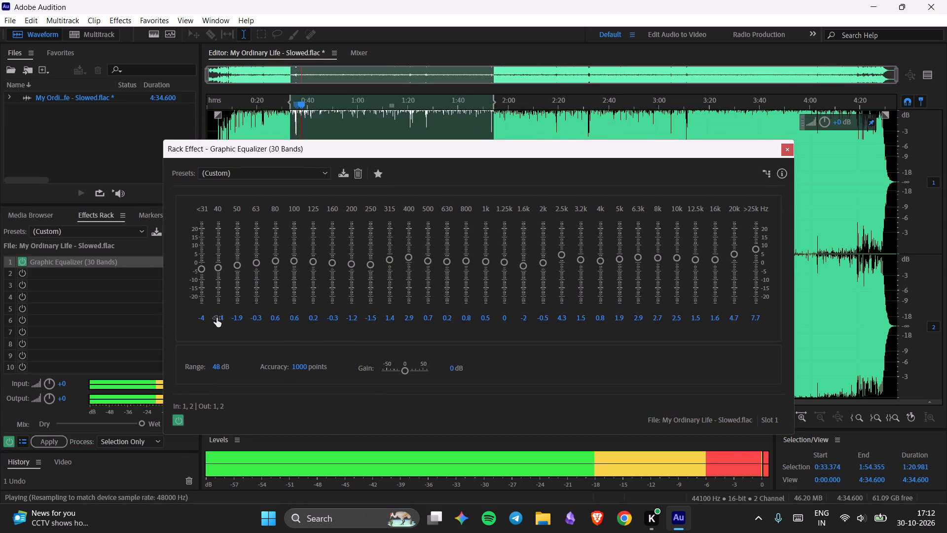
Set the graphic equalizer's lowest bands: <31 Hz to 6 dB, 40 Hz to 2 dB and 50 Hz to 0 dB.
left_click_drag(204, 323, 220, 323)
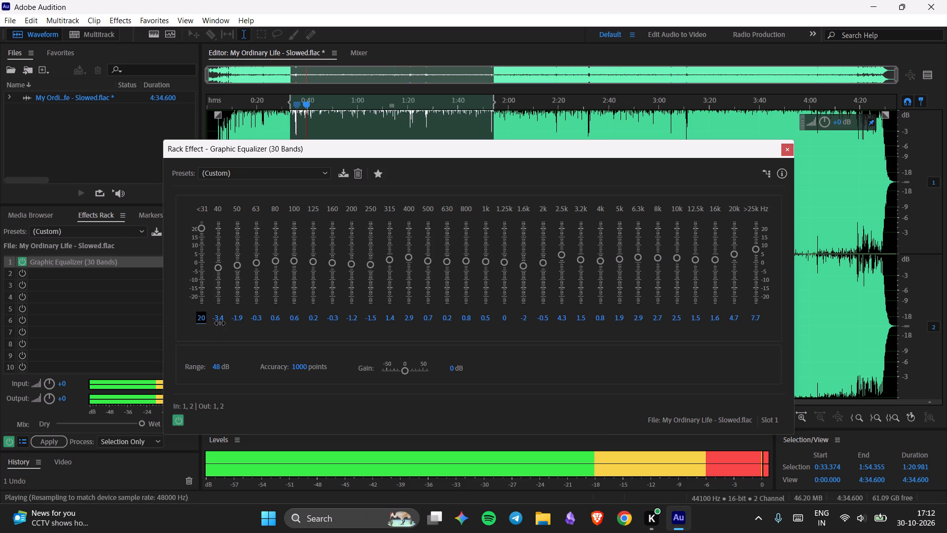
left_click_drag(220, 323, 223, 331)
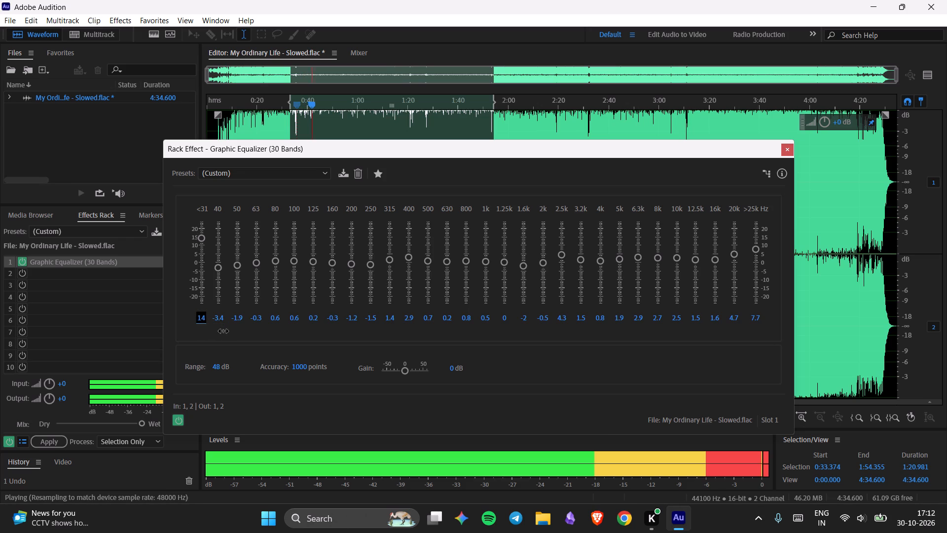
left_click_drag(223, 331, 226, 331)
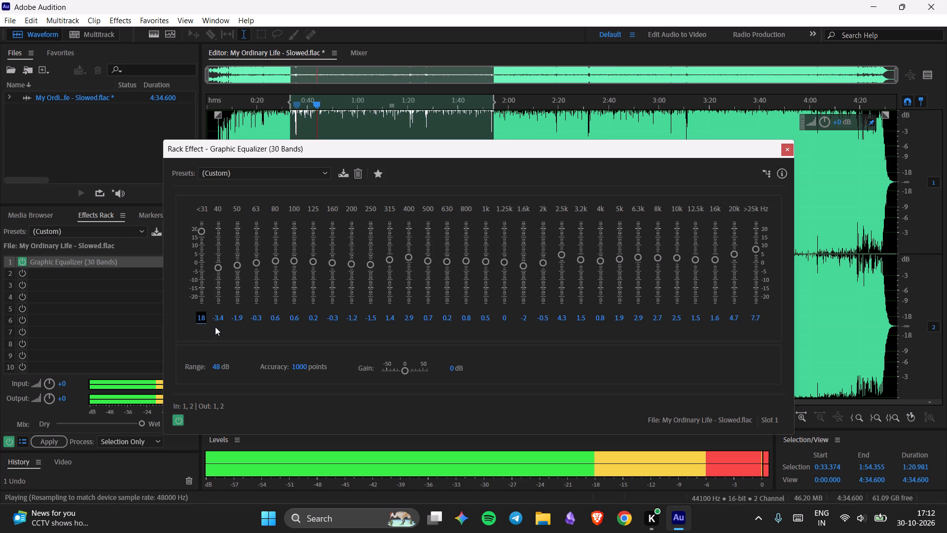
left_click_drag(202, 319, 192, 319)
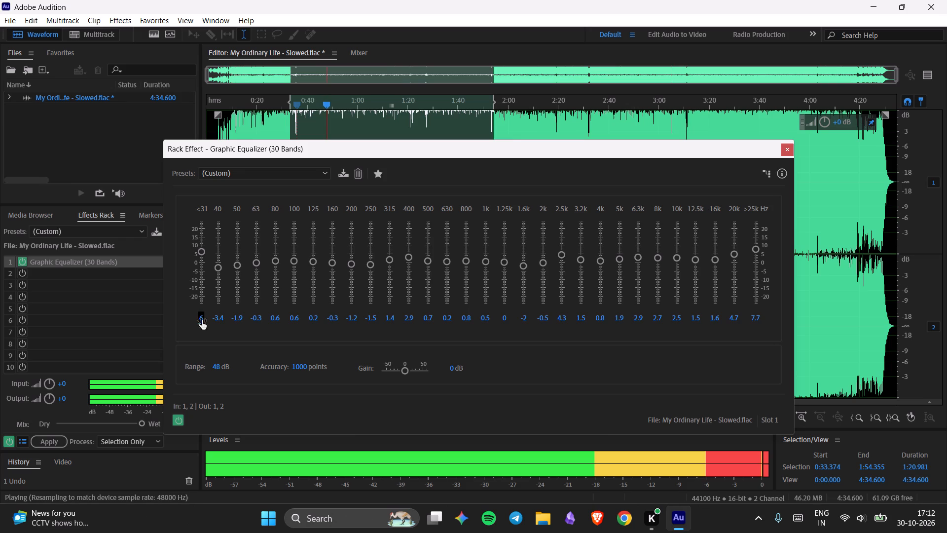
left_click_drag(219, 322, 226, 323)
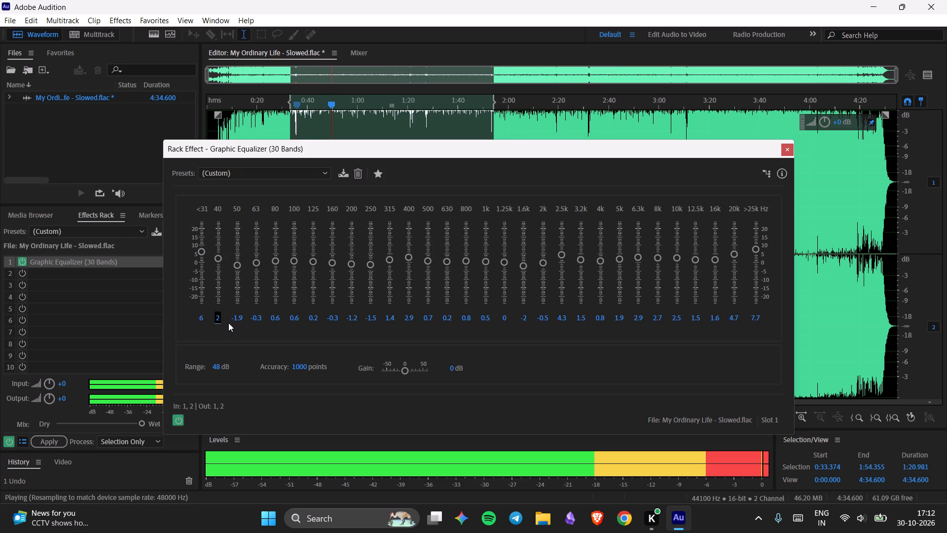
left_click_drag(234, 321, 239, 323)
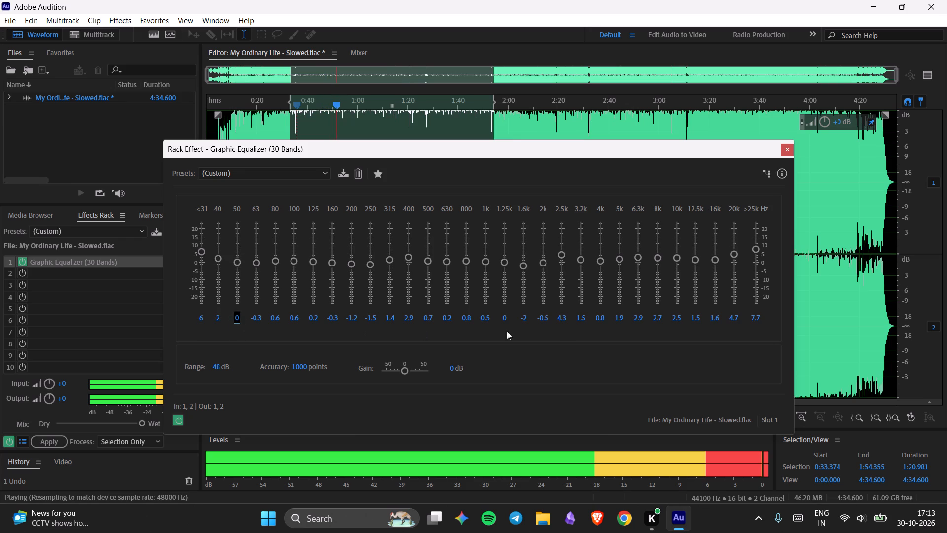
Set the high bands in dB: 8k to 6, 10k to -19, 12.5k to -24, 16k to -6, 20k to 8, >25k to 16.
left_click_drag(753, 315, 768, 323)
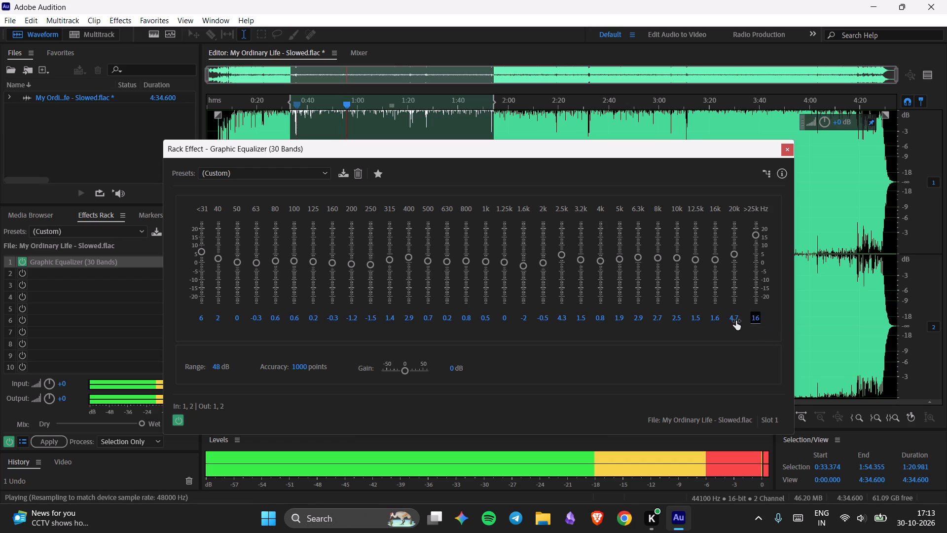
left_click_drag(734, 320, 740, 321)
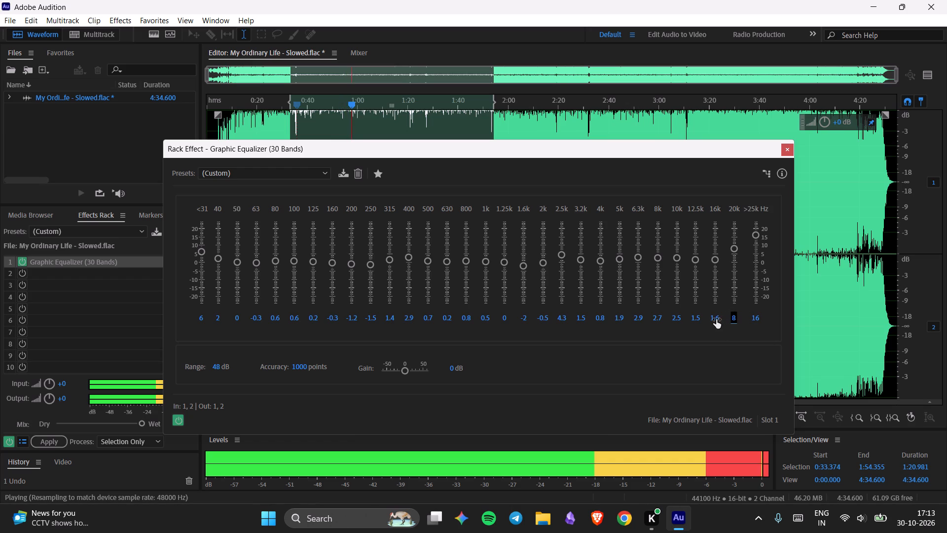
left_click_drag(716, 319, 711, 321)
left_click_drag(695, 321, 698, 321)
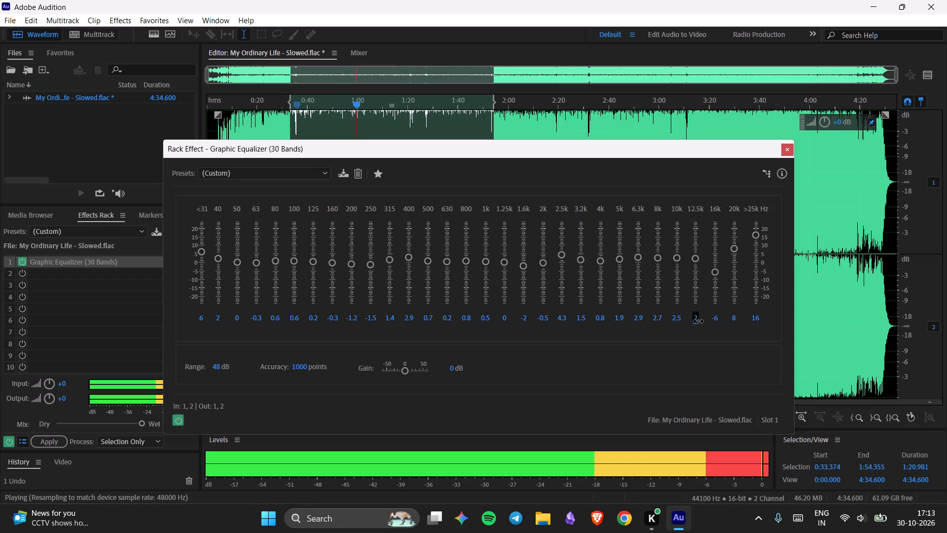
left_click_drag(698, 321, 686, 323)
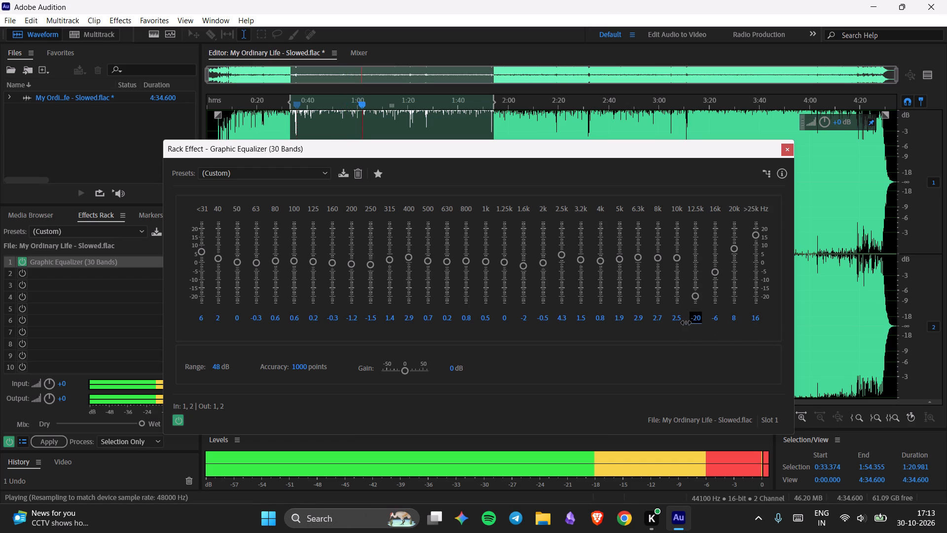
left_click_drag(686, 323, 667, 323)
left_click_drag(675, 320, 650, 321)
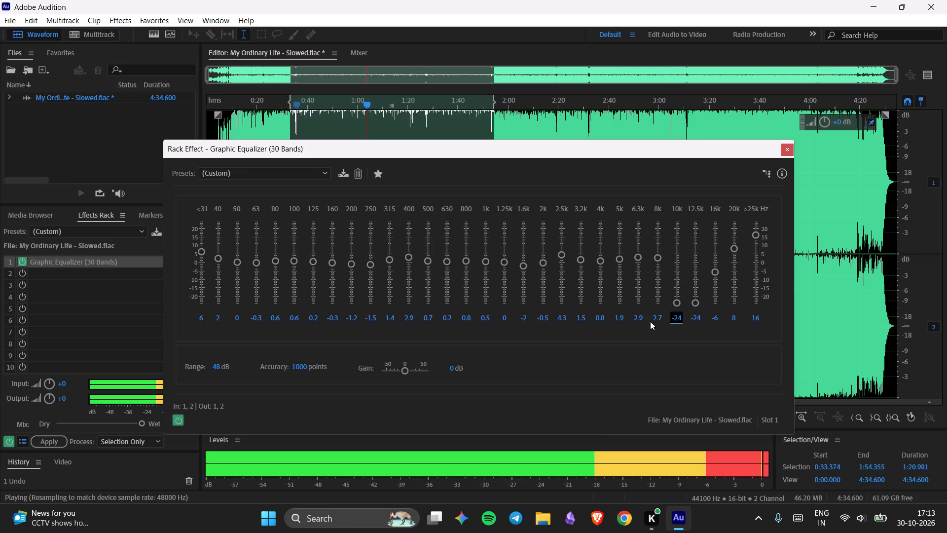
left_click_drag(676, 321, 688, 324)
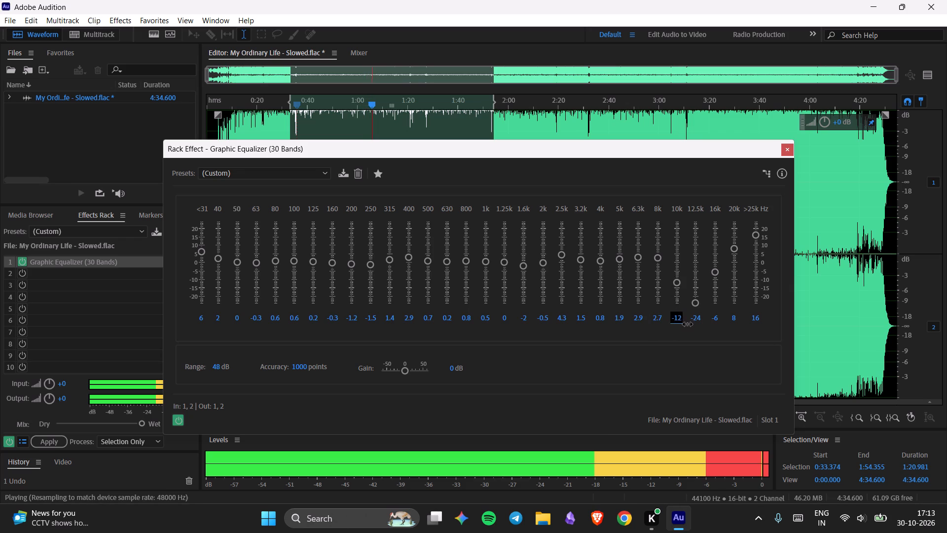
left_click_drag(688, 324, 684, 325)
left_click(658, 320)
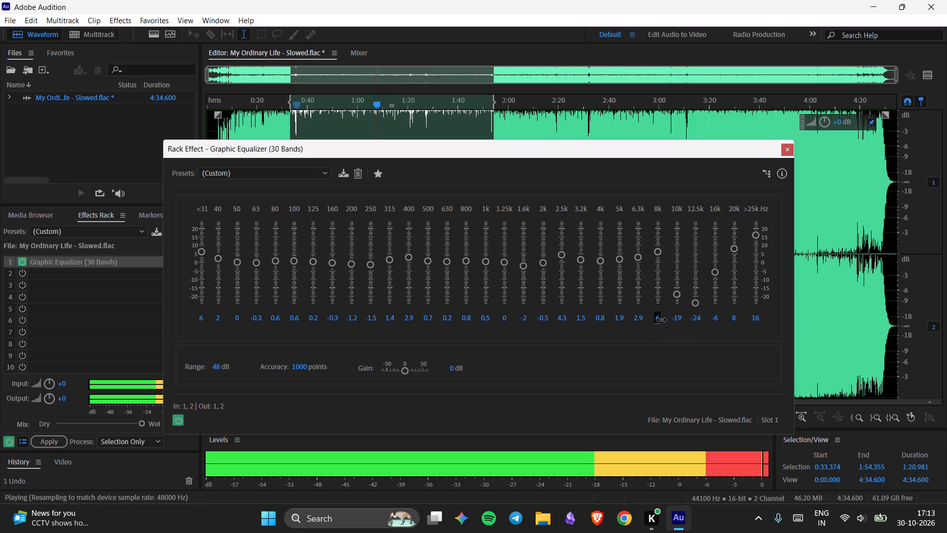
Apply the Gentle Low Boost preset to the 30-band graphic equalizer and close its settings.
left_click(306, 176)
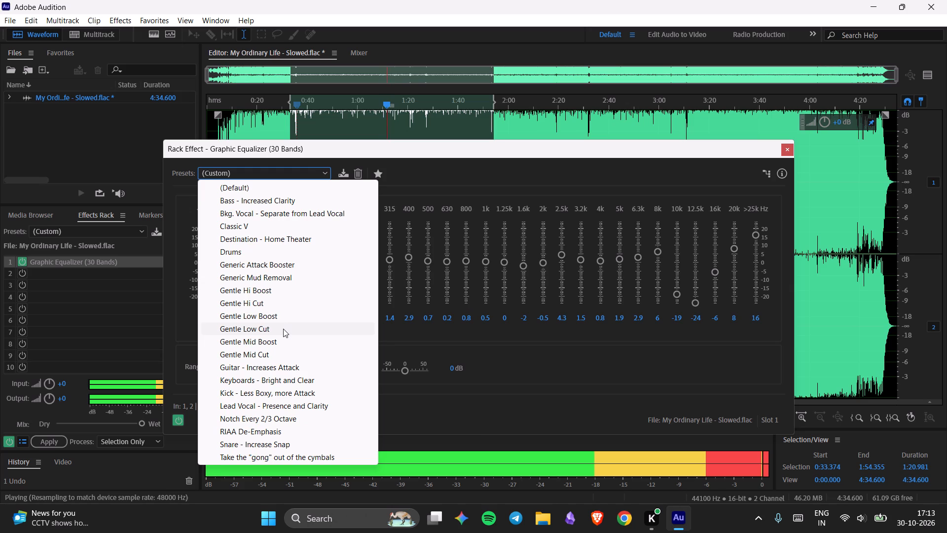
left_click(282, 317)
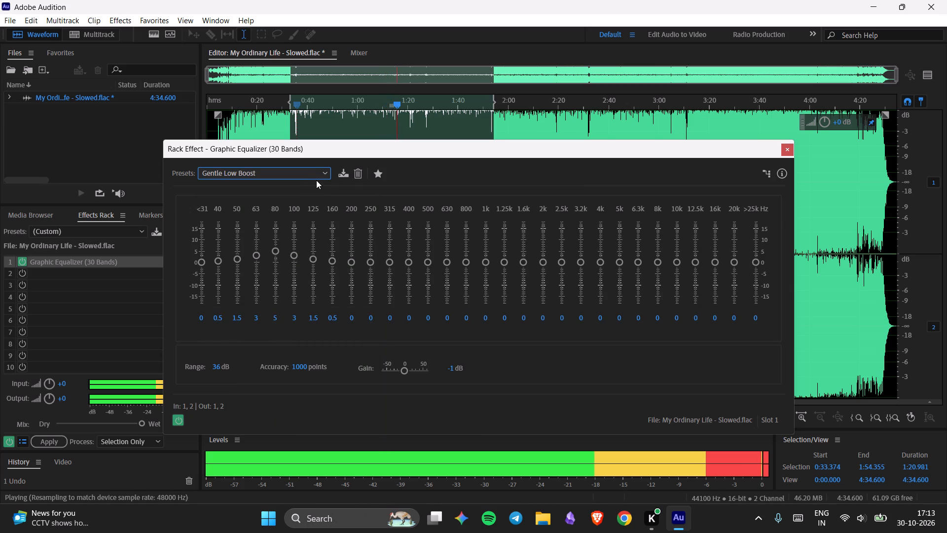
left_click(785, 150)
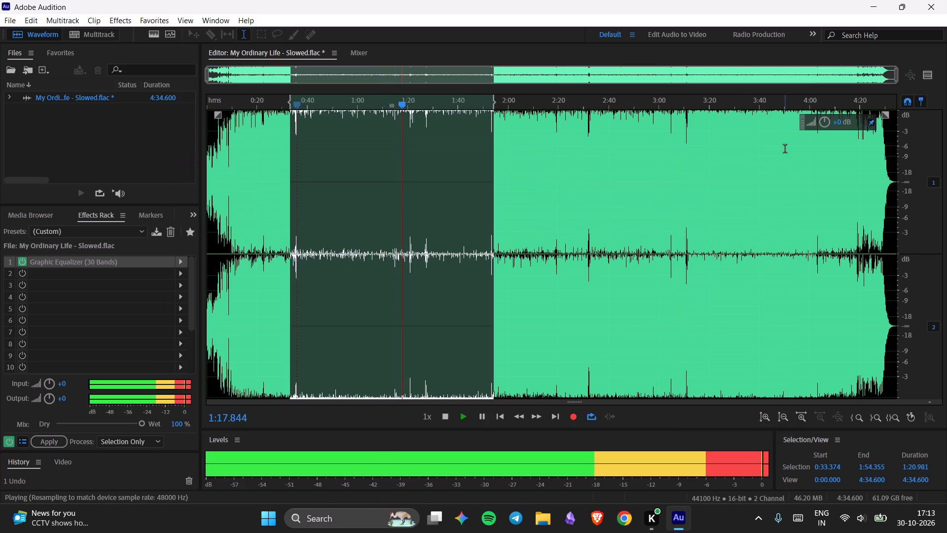
Insert a Parametric Equalizer in the second Effects Rack slot and move its window clear of the selected time range.
left_click(180, 277)
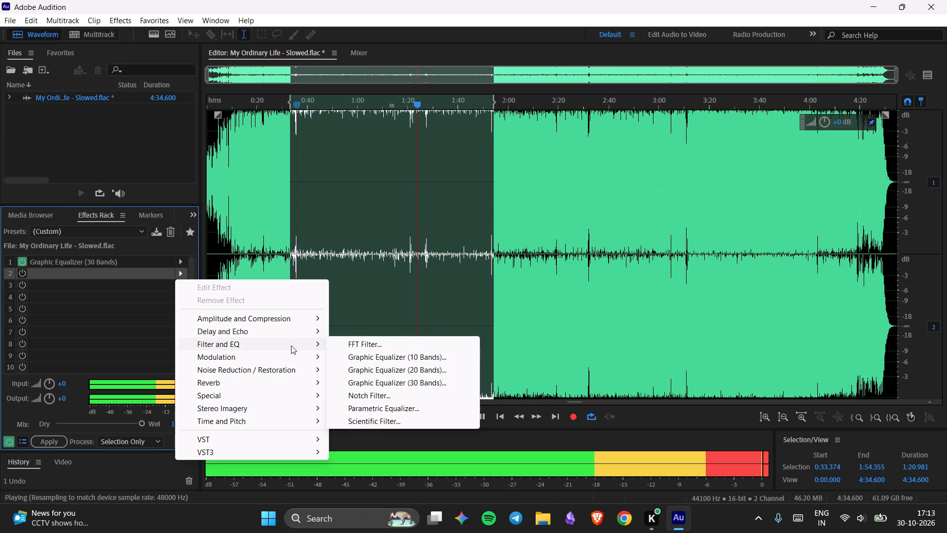
left_click(360, 410)
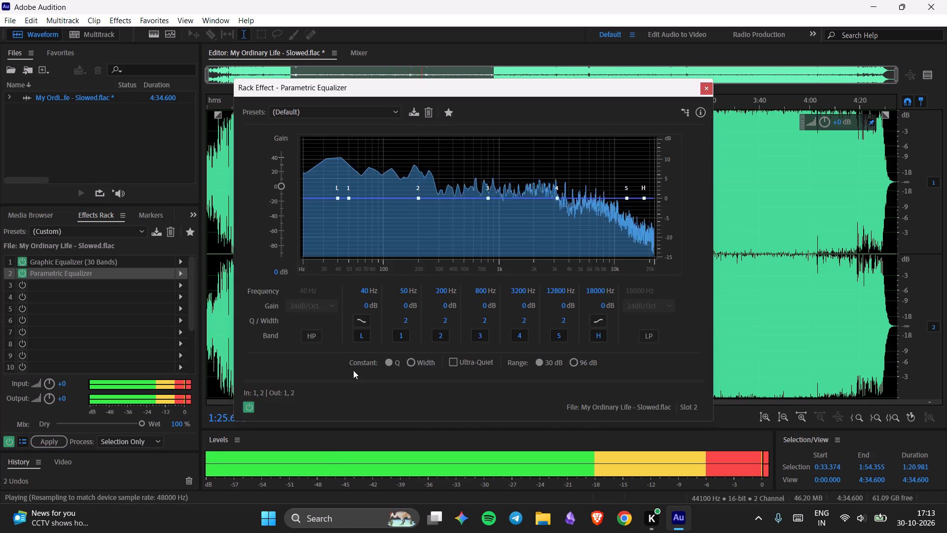
left_click_drag(467, 93, 475, 164)
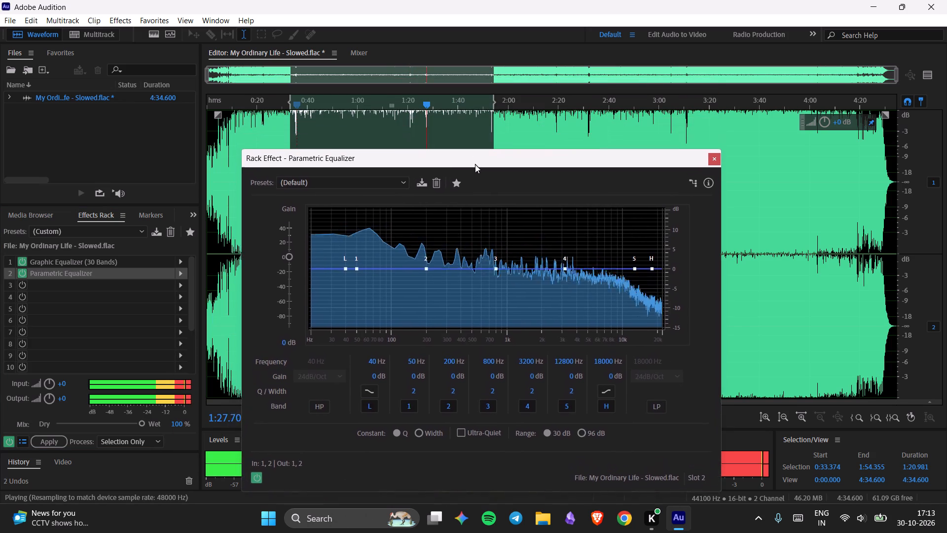
left_click_drag(475, 164, 461, 178)
Shape band 1 of the parametric equalizer into a low-frequency boost of about 5.2 dB at about 46 Hz.
left_click_drag(343, 283, 345, 273)
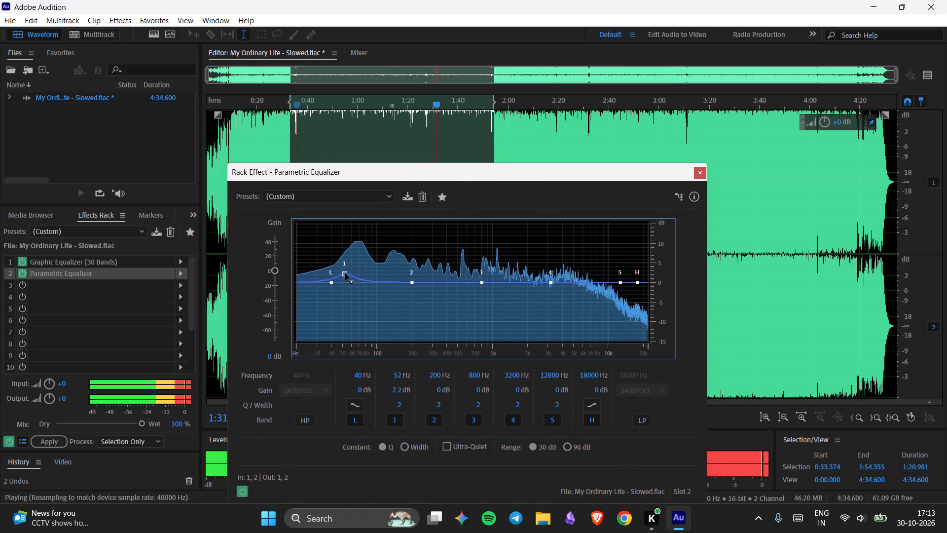
left_click_drag(345, 273, 325, 249)
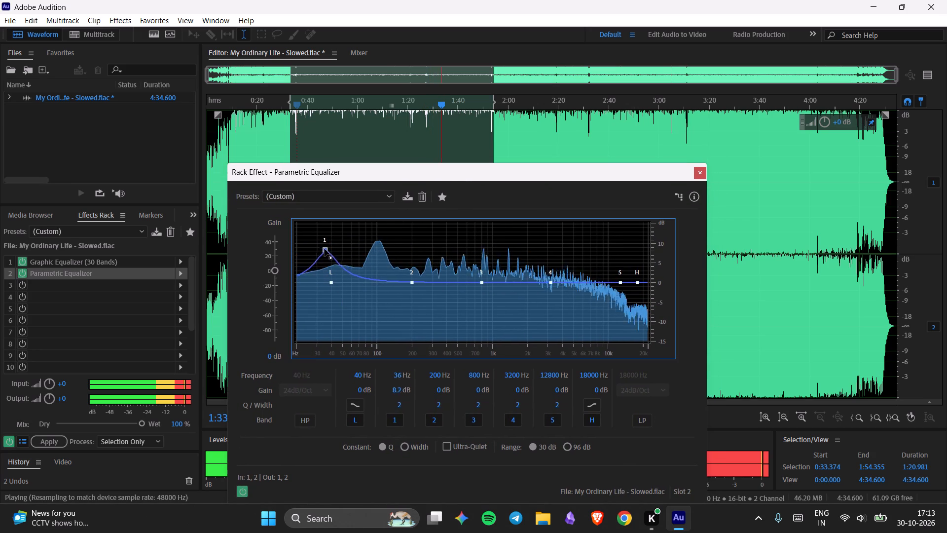
left_click_drag(325, 249, 330, 238)
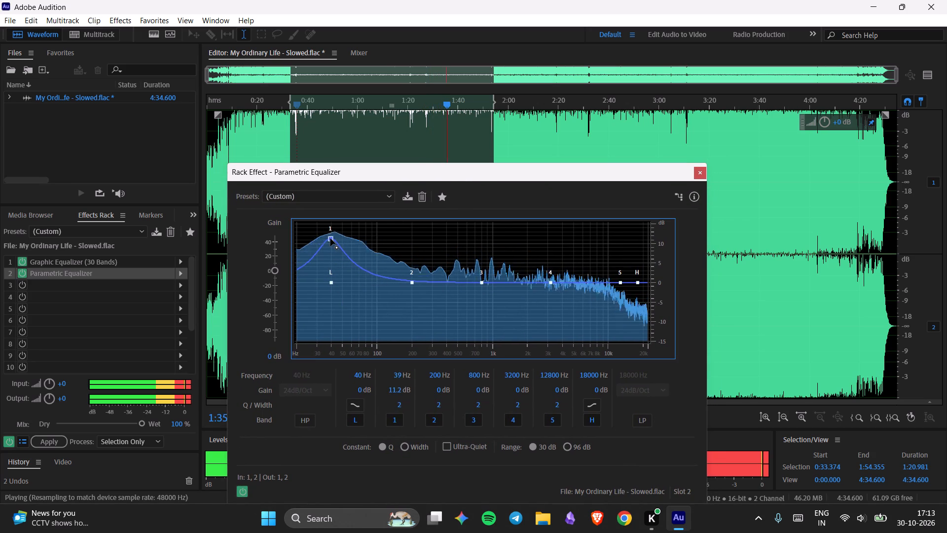
left_click_drag(330, 238, 341, 249)
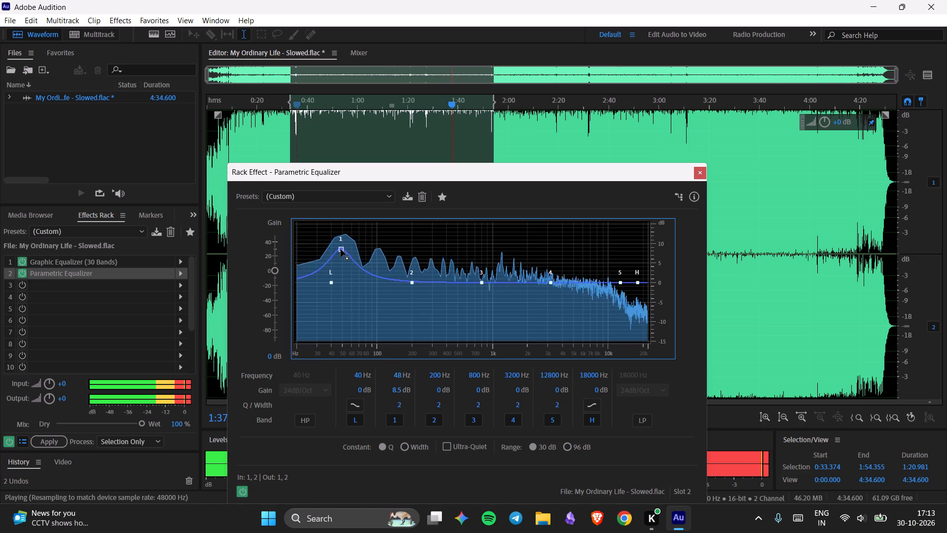
left_click_drag(341, 249, 328, 219)
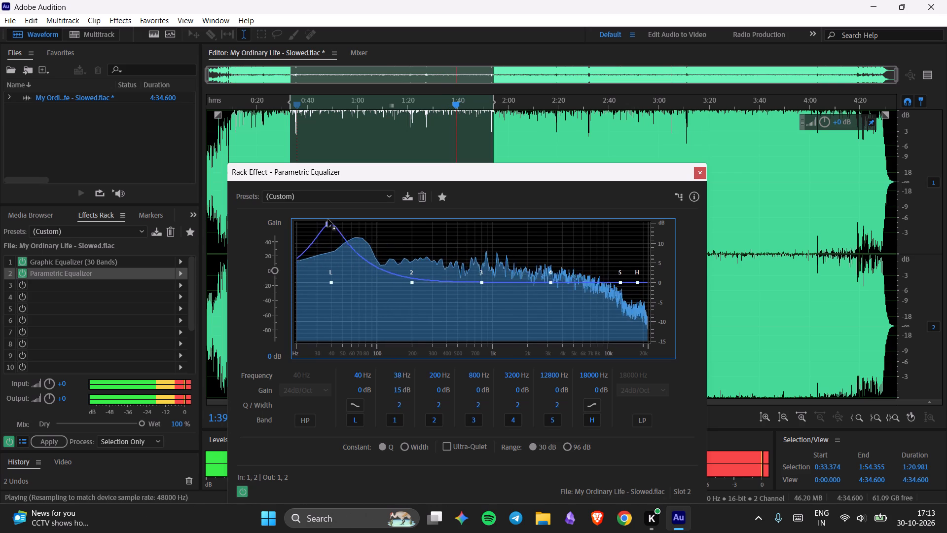
left_click_drag(328, 219, 330, 244)
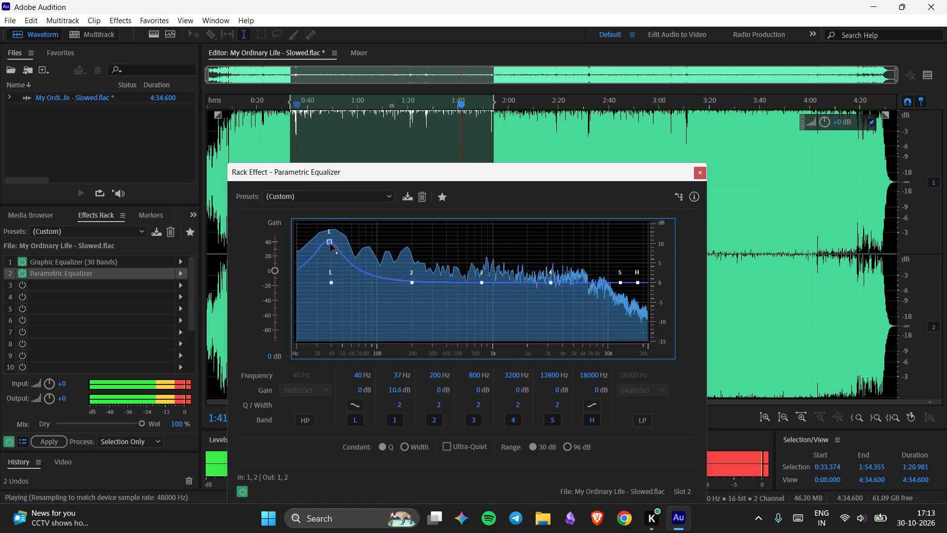
left_click_drag(330, 244, 338, 262)
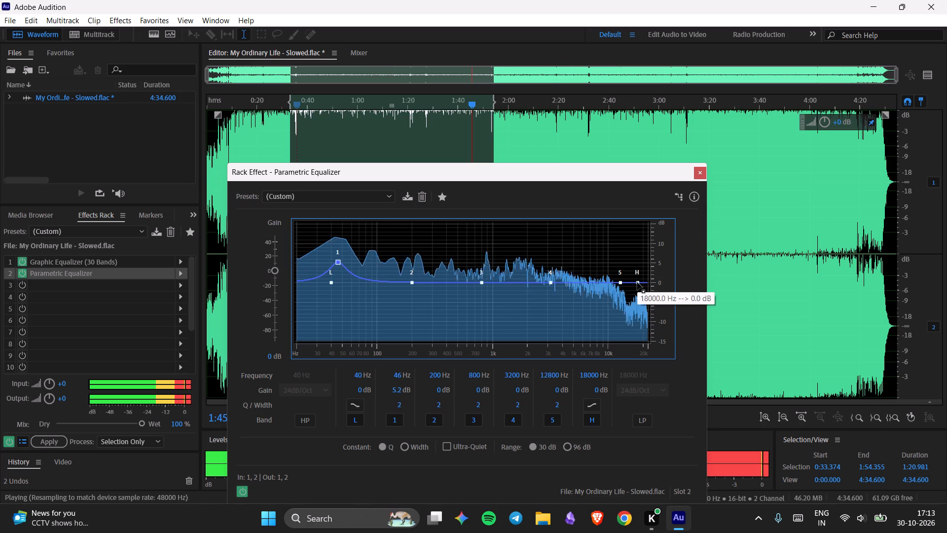
Shape the high shelf (H) of the parametric equalizer into a boost of about 9.8 dB at about 8880 Hz.
left_click_drag(637, 282, 597, 265)
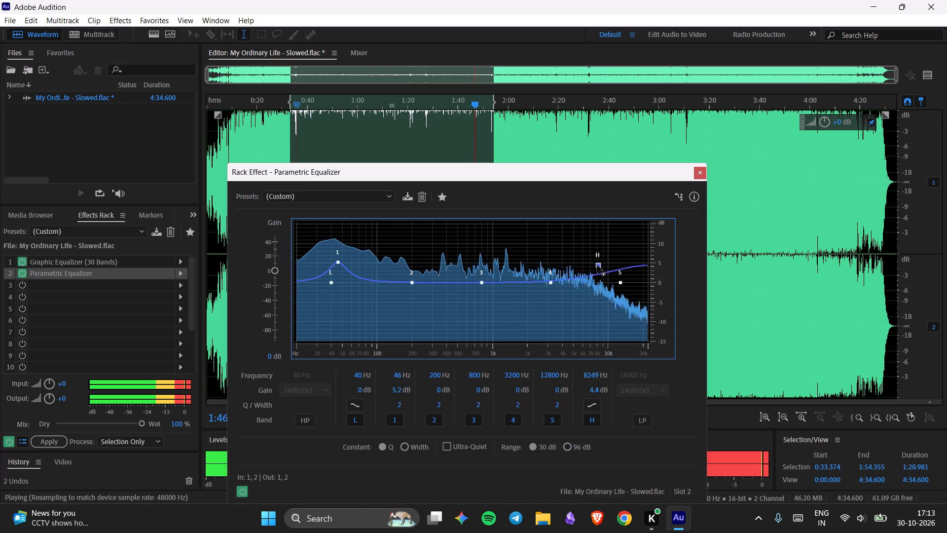
left_click_drag(597, 265, 600, 261)
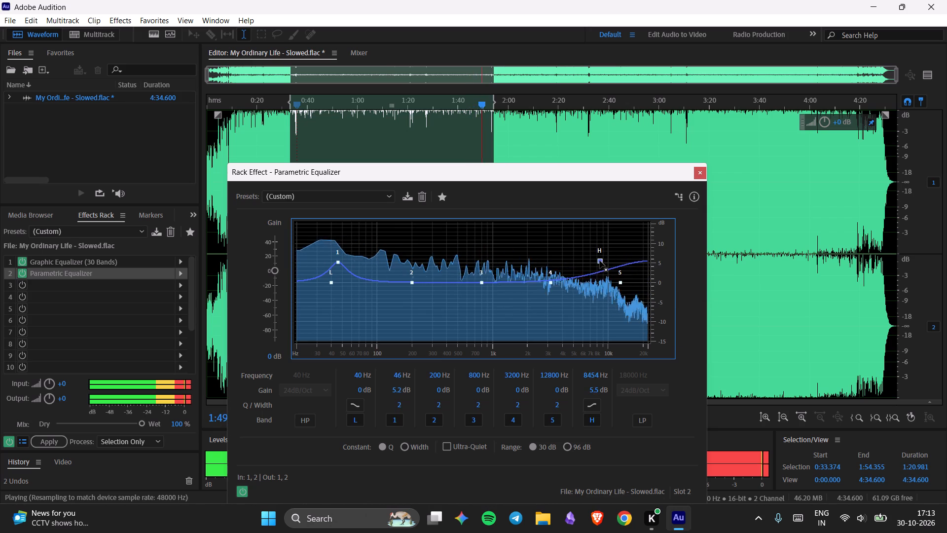
left_click_drag(600, 261, 592, 234)
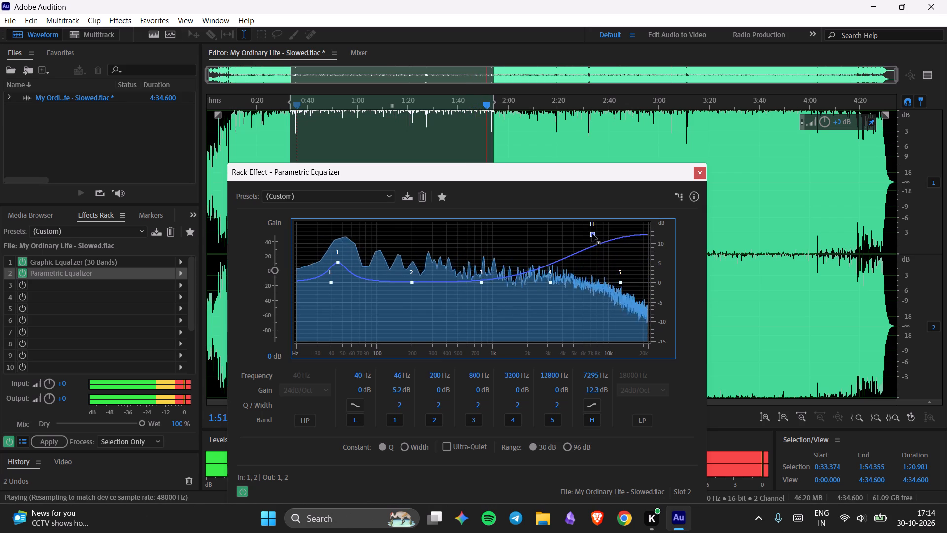
left_click_drag(592, 234, 600, 243)
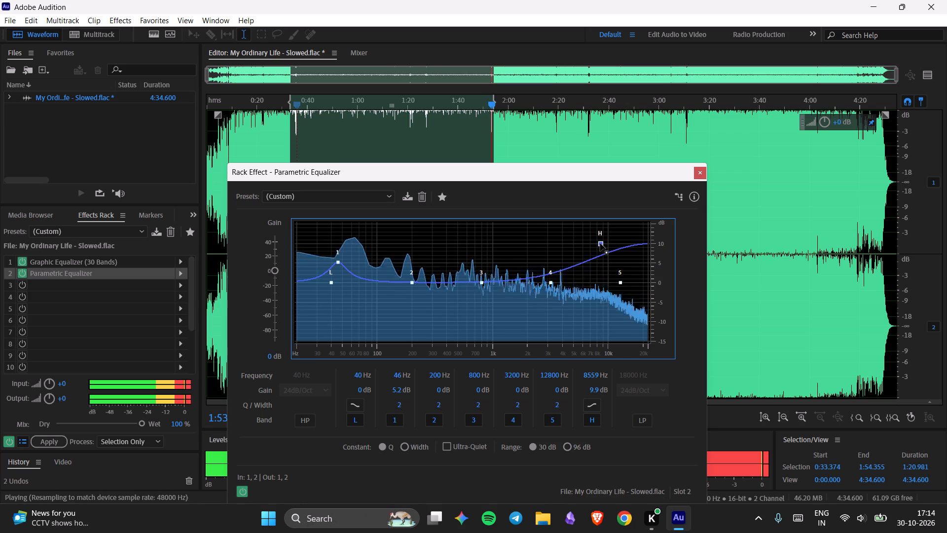
left_click_drag(600, 243, 602, 244)
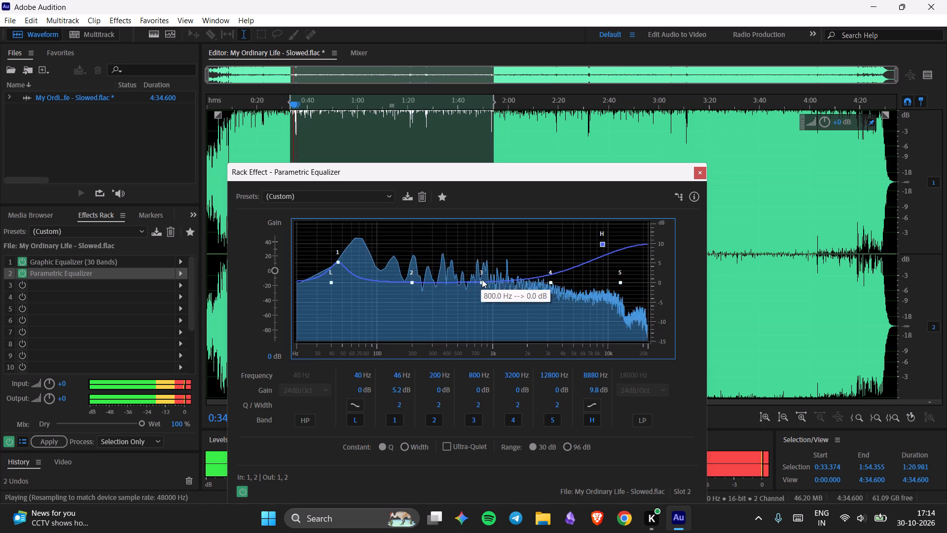
Shape band 3 of the parametric equalizer into a boost of about 7.1 dB at about 526 Hz.
left_click_drag(482, 282, 502, 266)
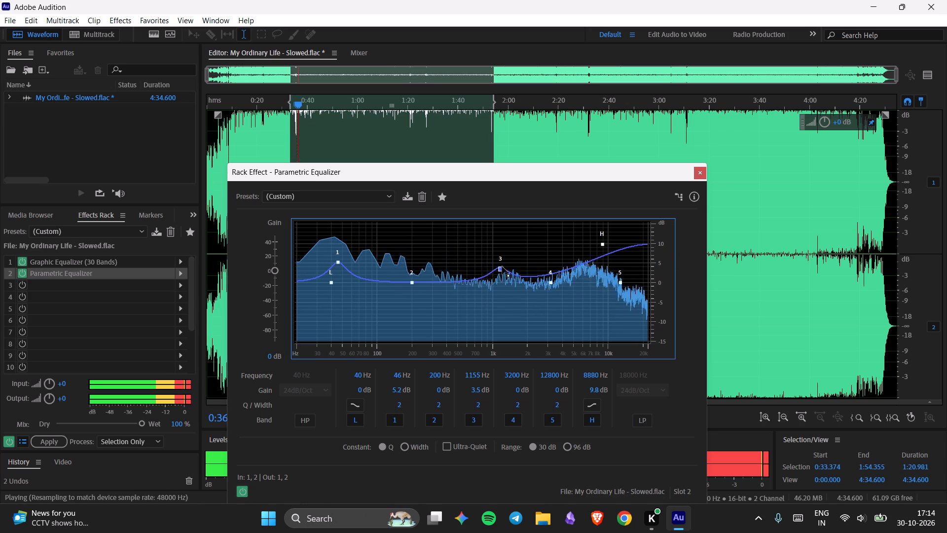
left_click_drag(502, 266, 490, 242)
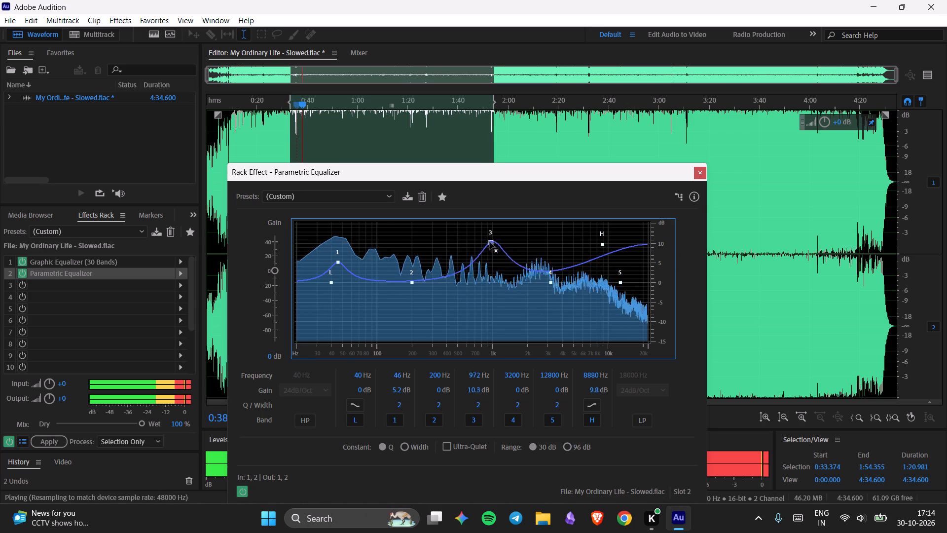
left_click_drag(490, 242, 480, 231)
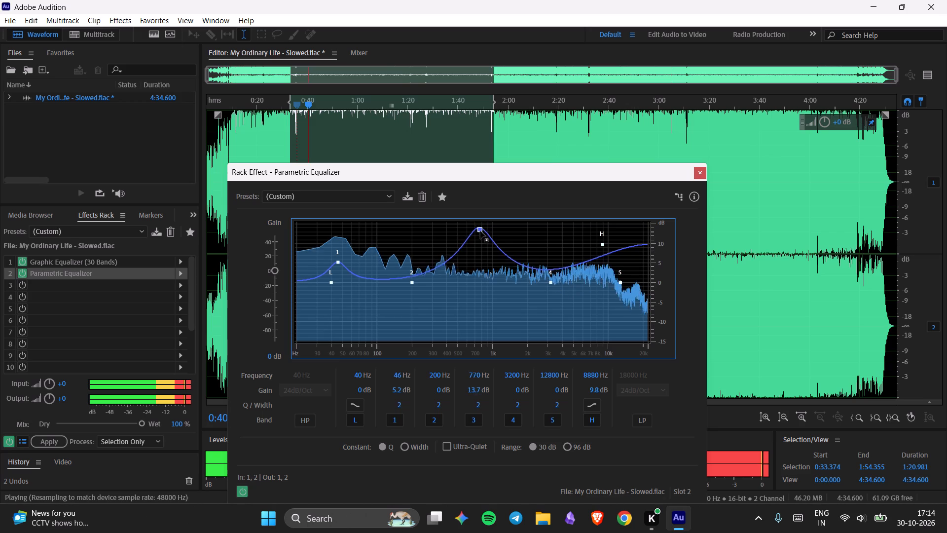
left_click_drag(480, 231, 461, 255)
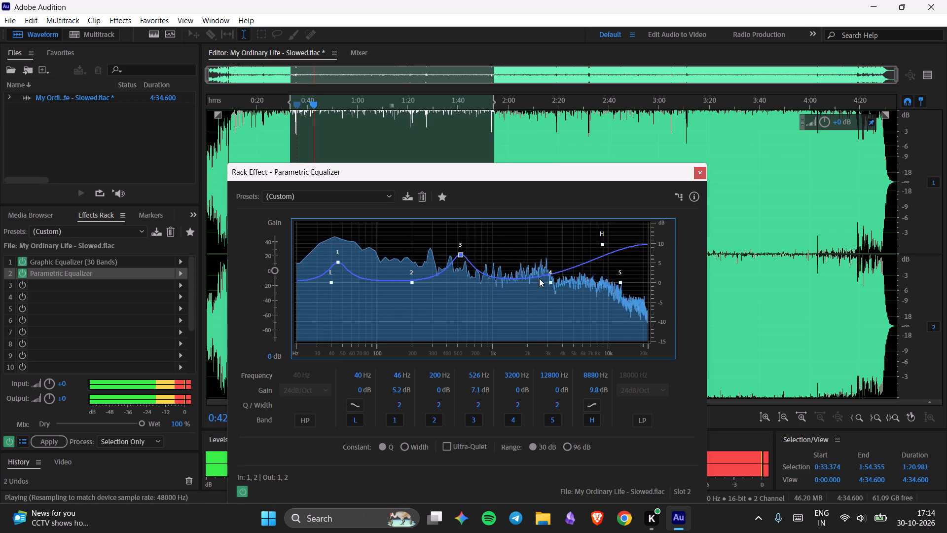
Boost band 4 by about 3.6 dB at about 3086 Hz and band 5 by about 2.7 dB at about 10166 Hz.
left_click_drag(551, 280, 544, 250)
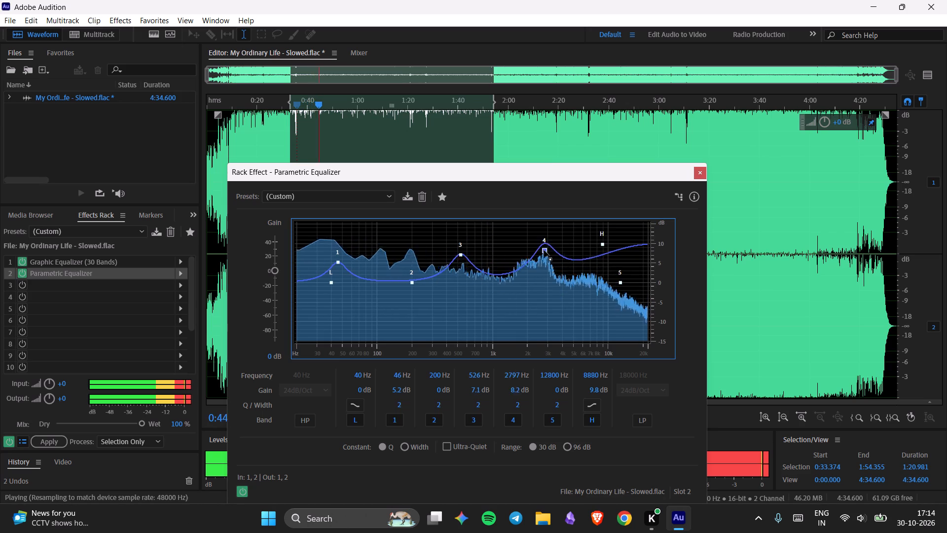
left_click_drag(544, 250, 551, 268)
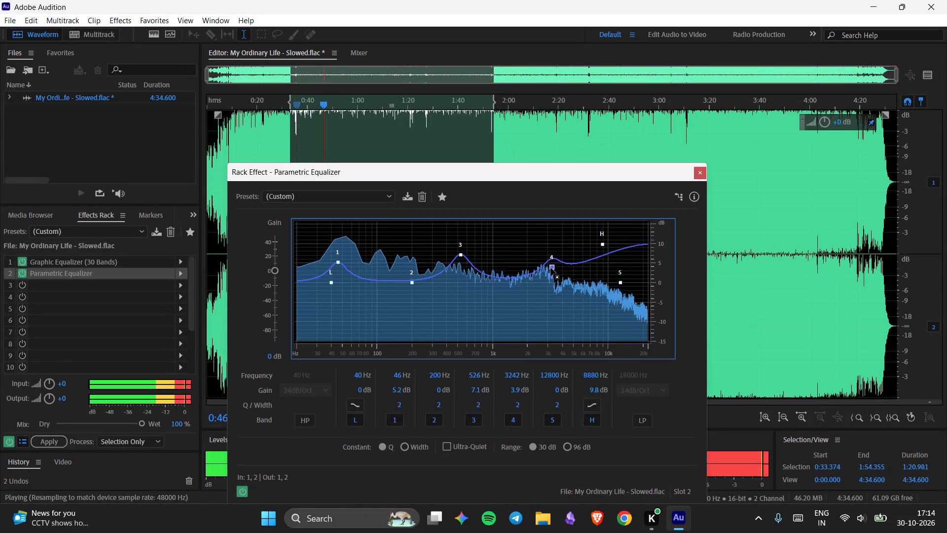
left_click_drag(551, 268, 549, 268)
left_click_drag(620, 284, 629, 266)
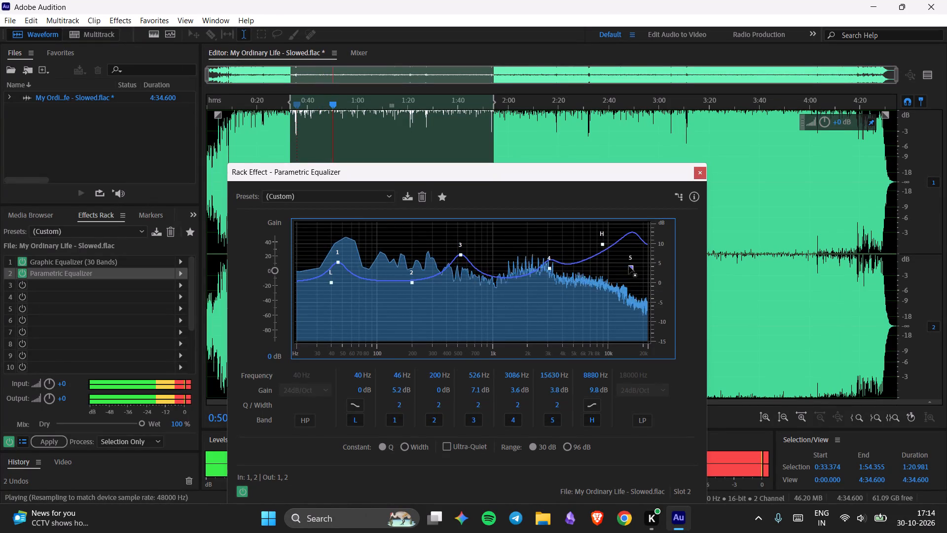
left_click_drag(629, 266, 617, 268)
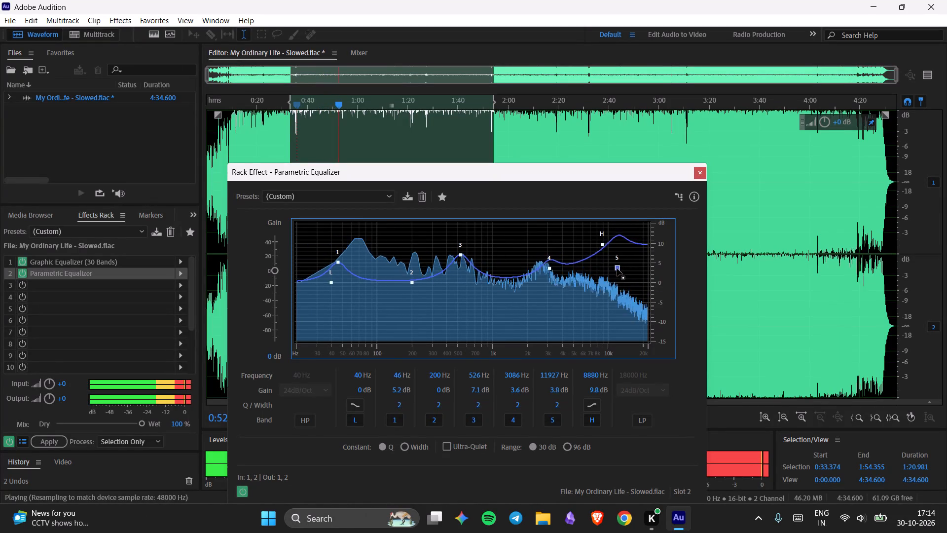
left_click_drag(617, 268, 609, 272)
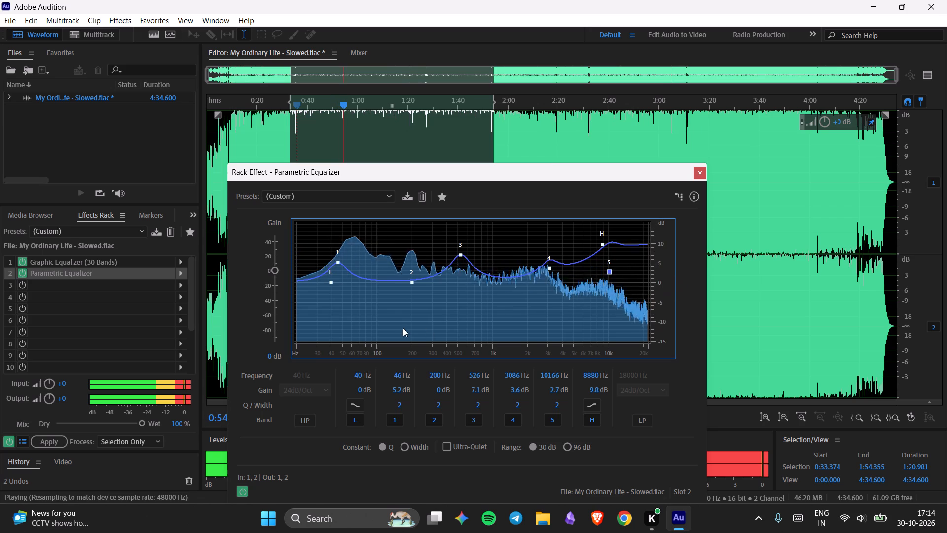
Move band 1 to about 7.9 dB at 20 Hz and raise the low shelf (L) to about 2.8 dB at 32 Hz.
left_click_drag(337, 264, 313, 247)
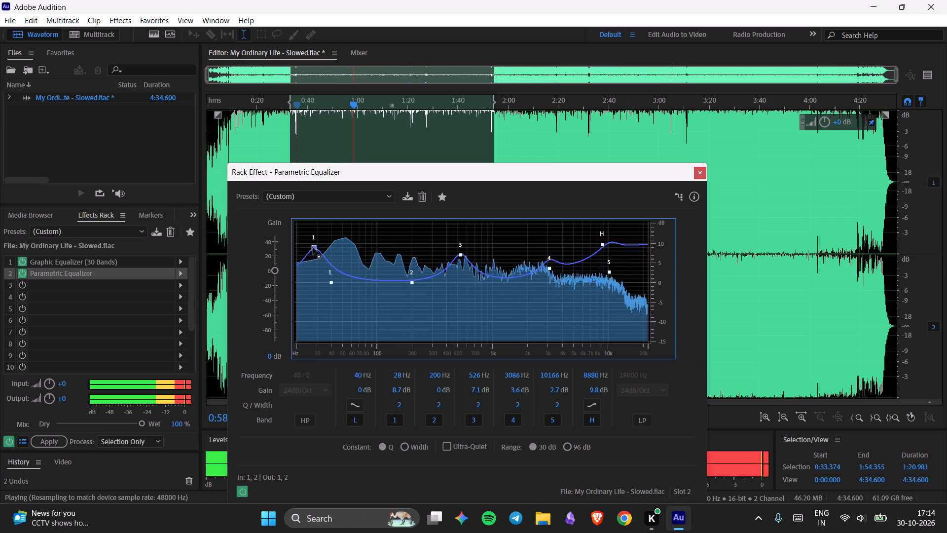
left_click_drag(313, 247, 291, 252)
left_click_drag(331, 284, 308, 278)
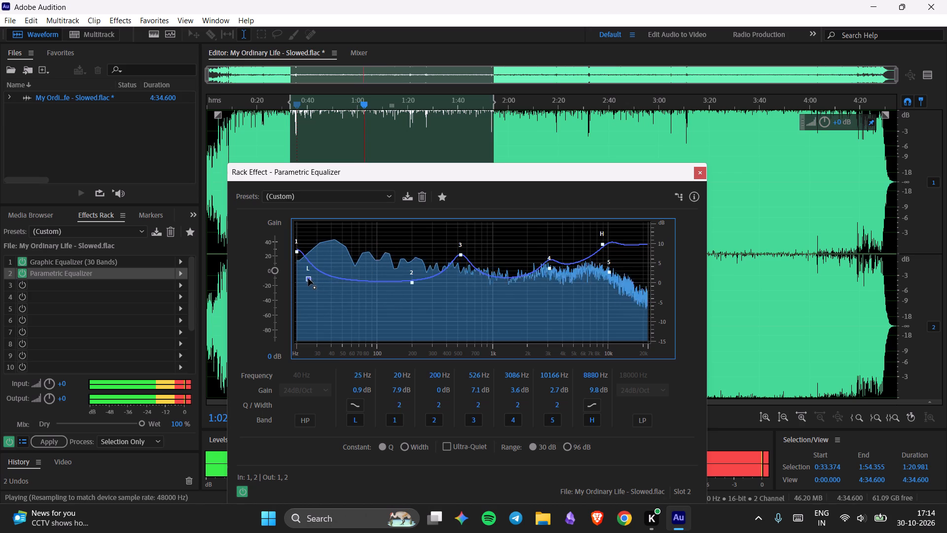
left_click_drag(308, 278, 321, 271)
Raise band 2 to about 2.4 dB at 146 Hz, set band 3 to about 4.1 dB, and close the parametric equalizer.
left_click_drag(410, 282, 398, 275)
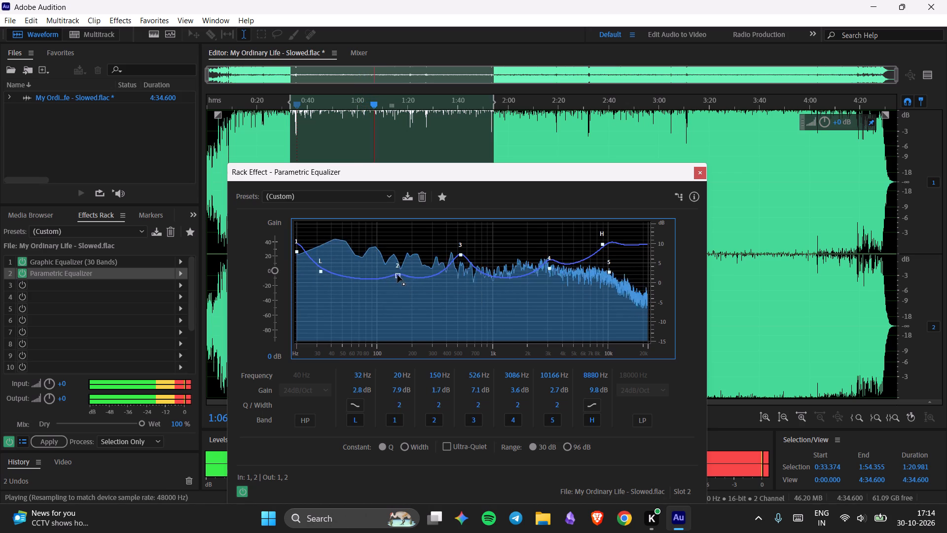
left_click_drag(398, 275, 397, 273)
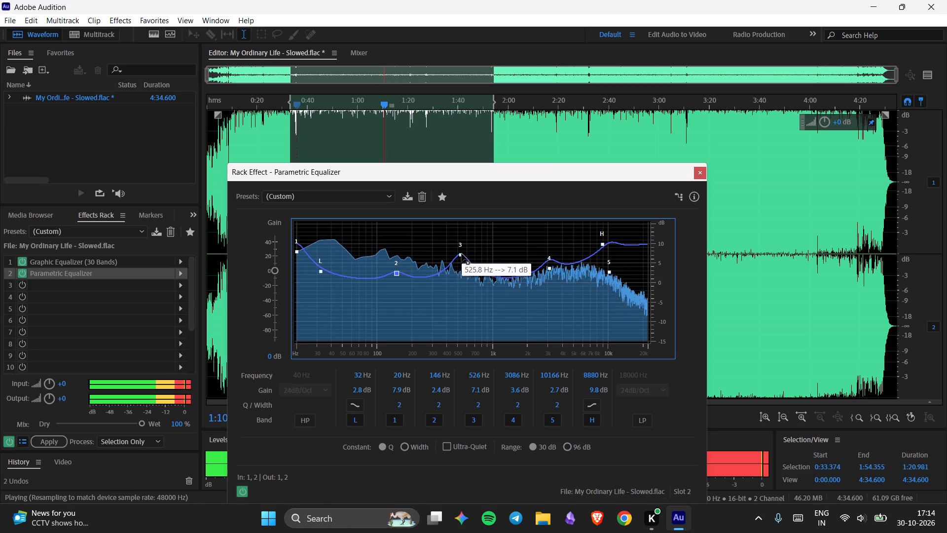
left_click_drag(462, 254, 461, 266)
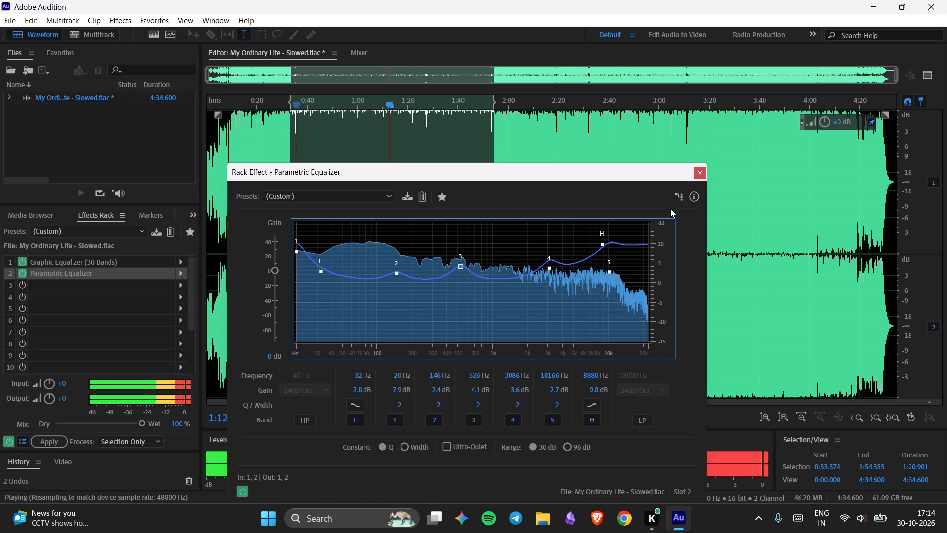
left_click(698, 177)
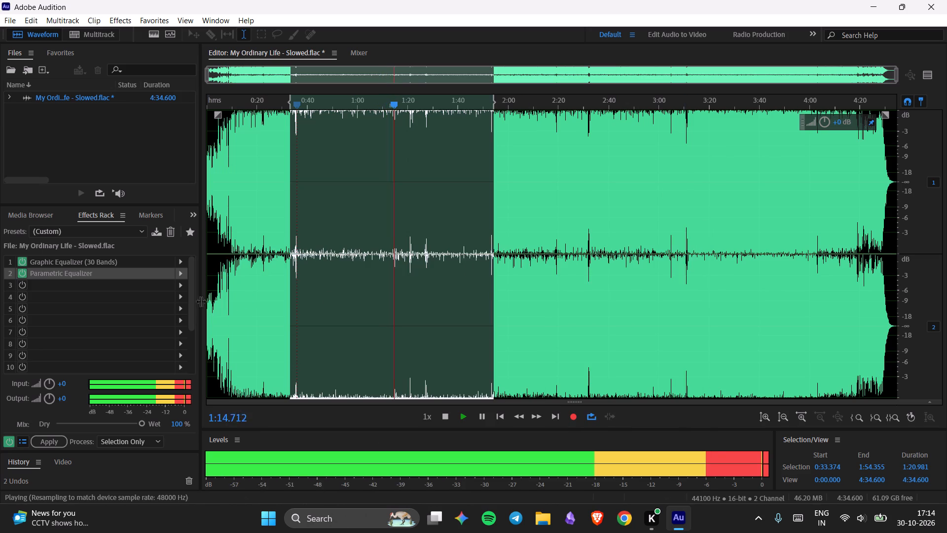
Insert a Phaser modulation effect in the third Effects Rack slot and move its window lower over the waveform.
left_click(176, 283)
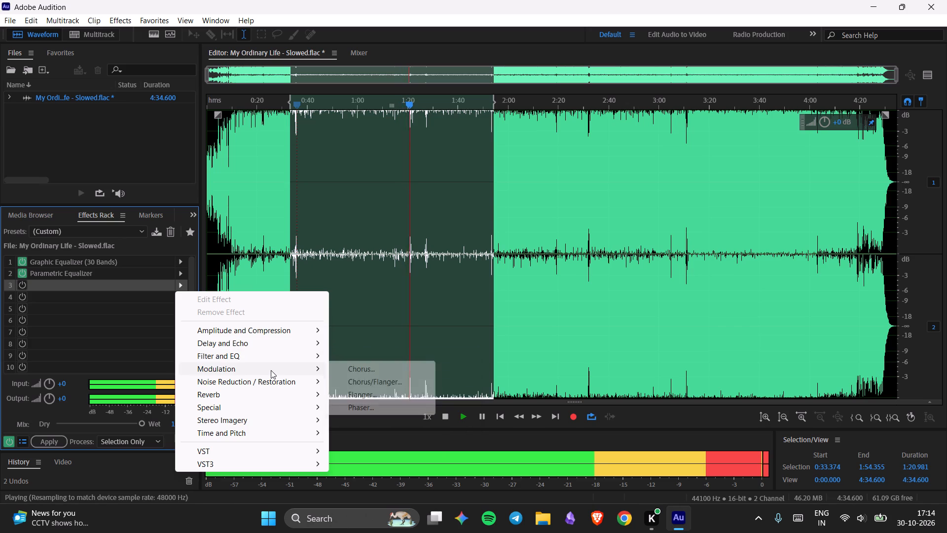
left_click(362, 404)
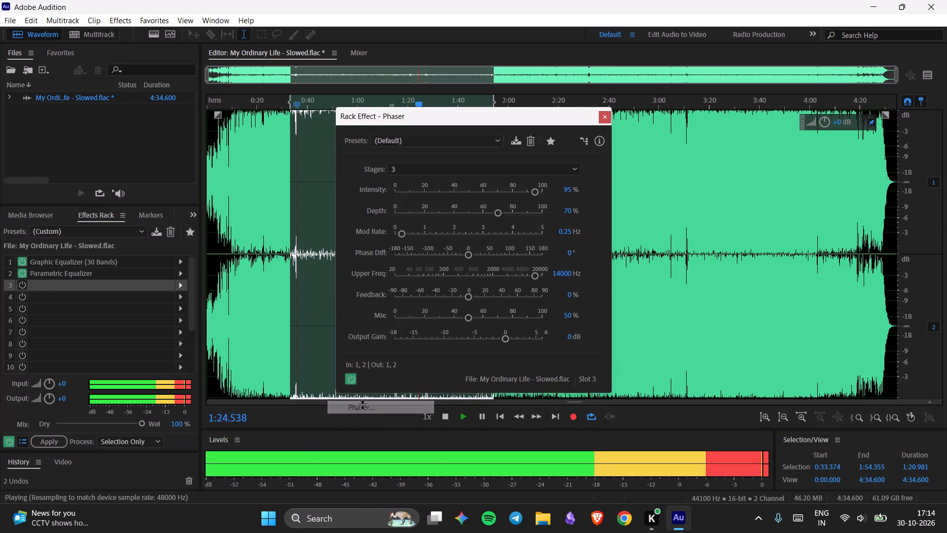
left_click_drag(404, 116, 461, 178)
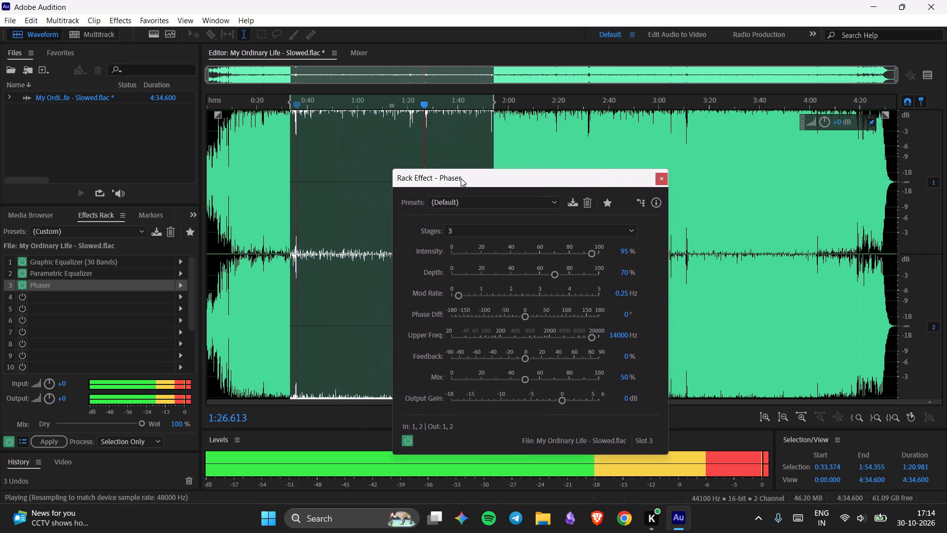
left_click_drag(461, 178, 467, 188)
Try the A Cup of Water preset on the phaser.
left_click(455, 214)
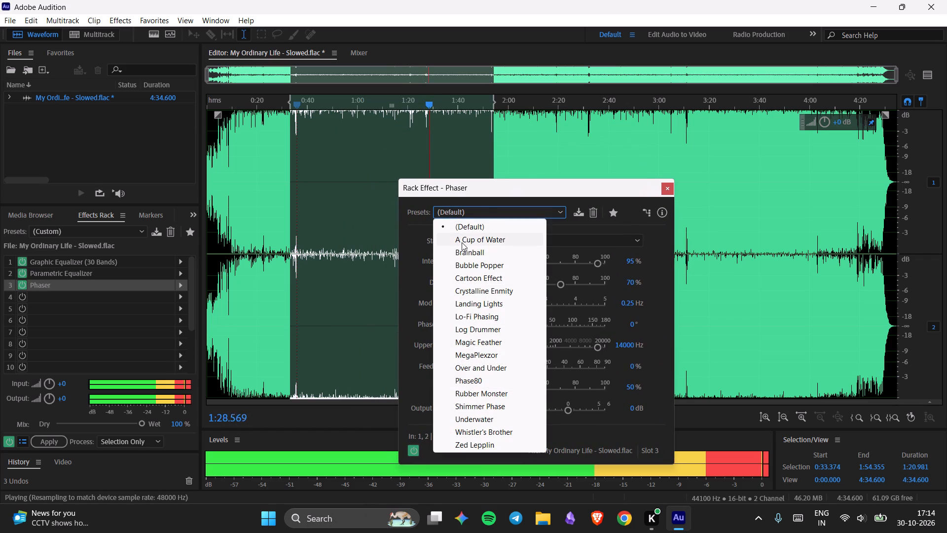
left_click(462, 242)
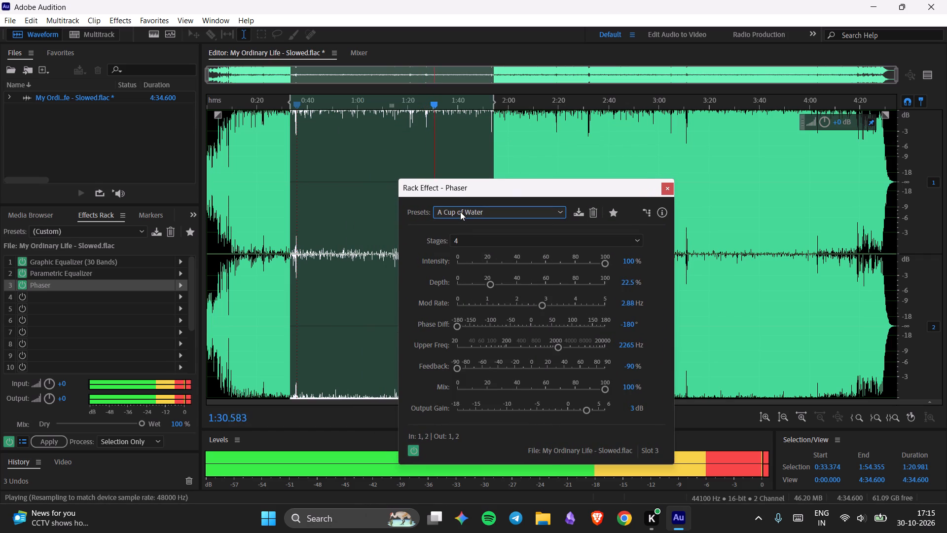
Clear the selected time range by placing the playhead start point at 1:40 in the waveform.
left_click(454, 126)
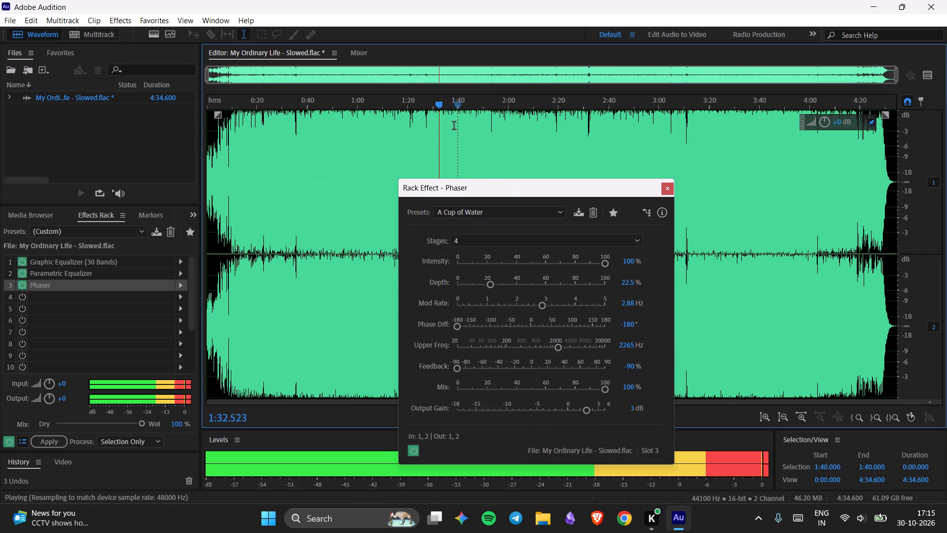
Apply the Brainball preset to the phaser, then reduce its intensity to about 43.3% and depth to about 32.7%.
left_click(476, 212)
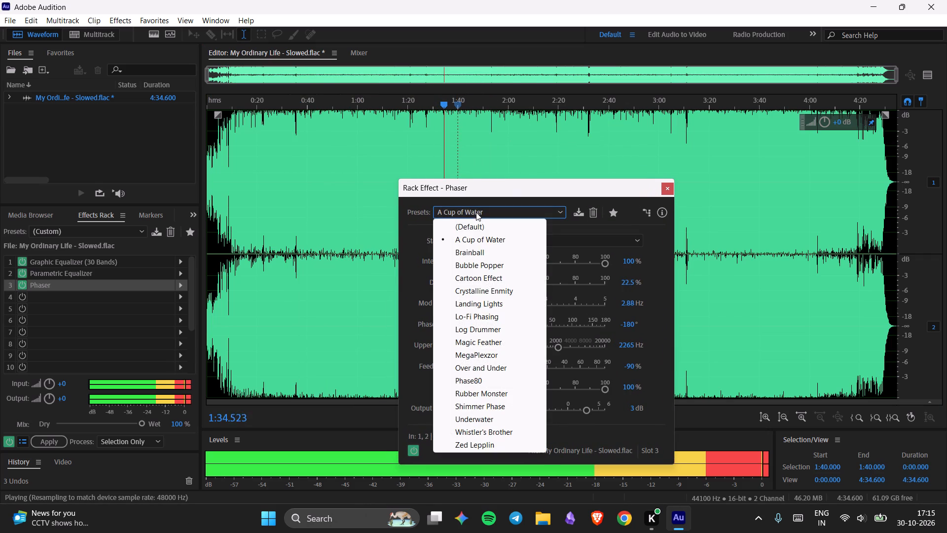
left_click(472, 252)
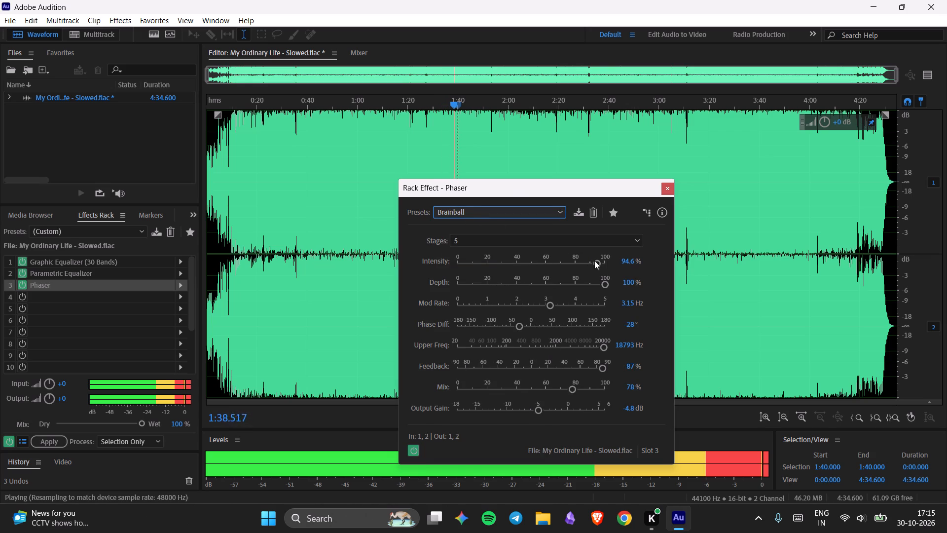
left_click_drag(597, 264, 554, 264)
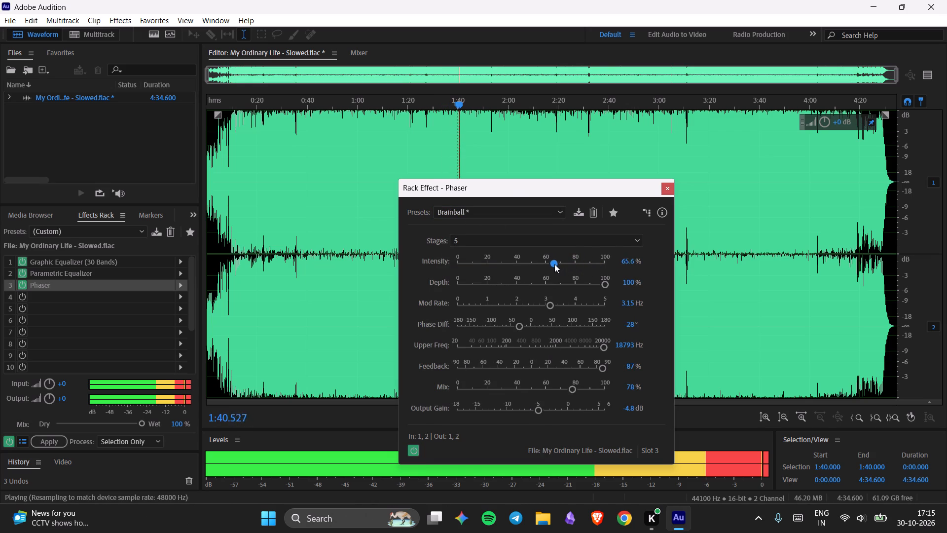
left_click_drag(554, 264, 521, 267)
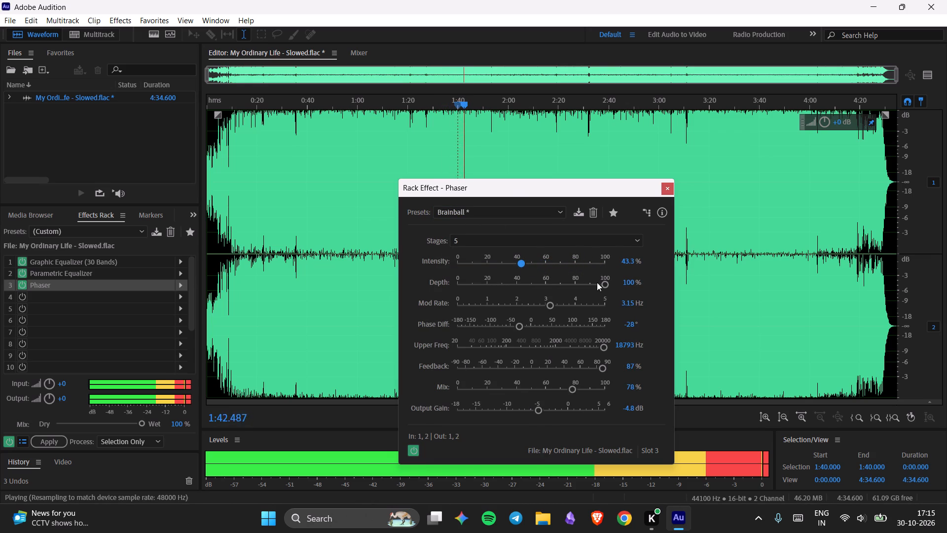
left_click_drag(601, 283, 515, 290)
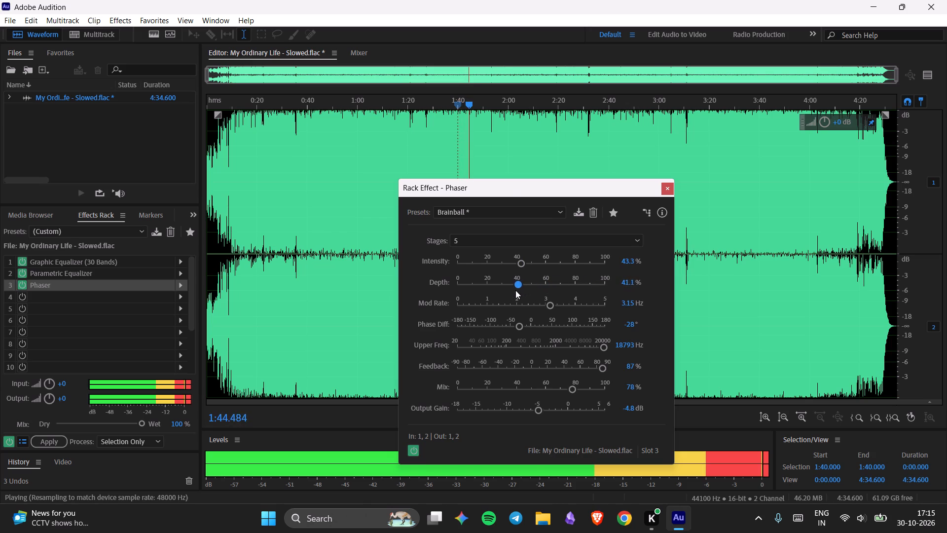
left_click_drag(515, 290, 506, 290)
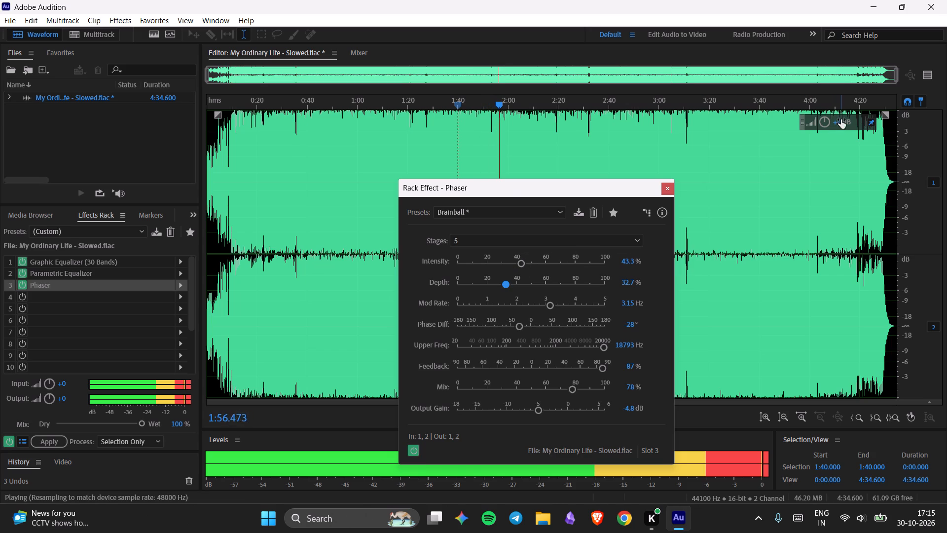
Lower the amplitude of the whole My Ordinary Life - Slowed.flac waveform in several small gain reductions.
left_click_drag(841, 124, 832, 129)
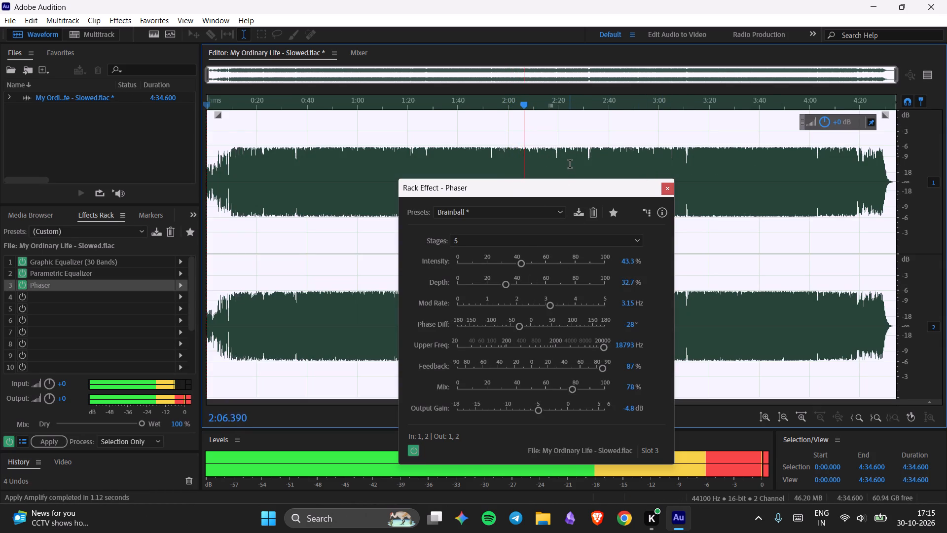
left_click_drag(836, 123, 835, 124)
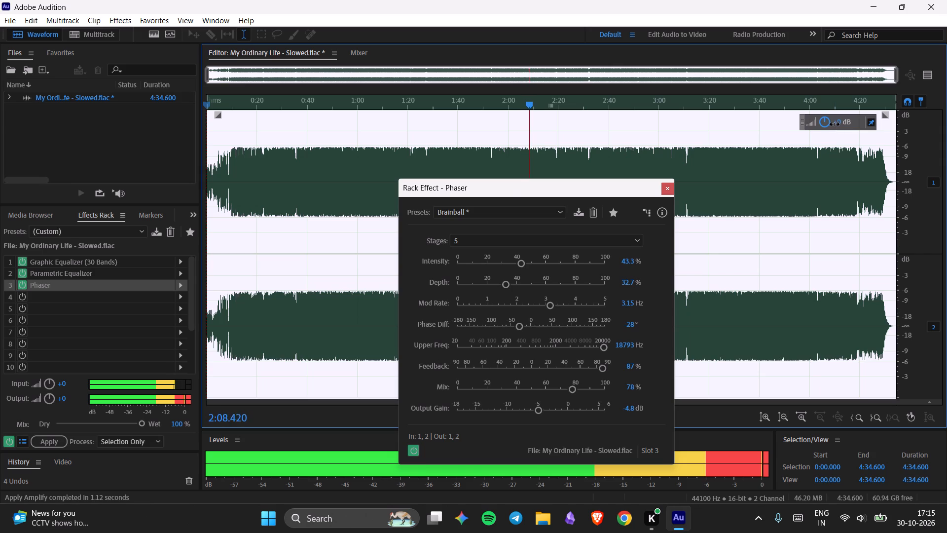
left_click_drag(835, 124, 831, 124)
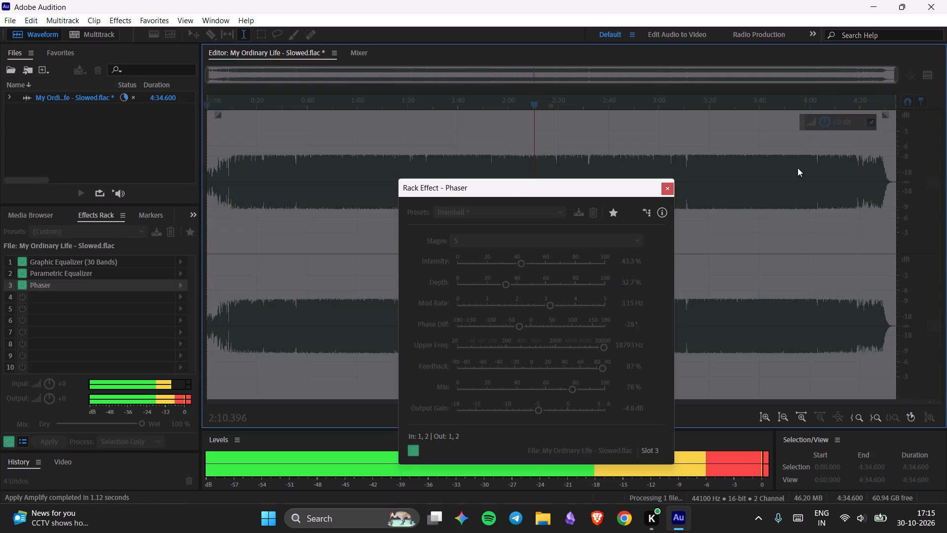
Place the playhead start point at 2:20 in the waveform.
left_click(557, 148)
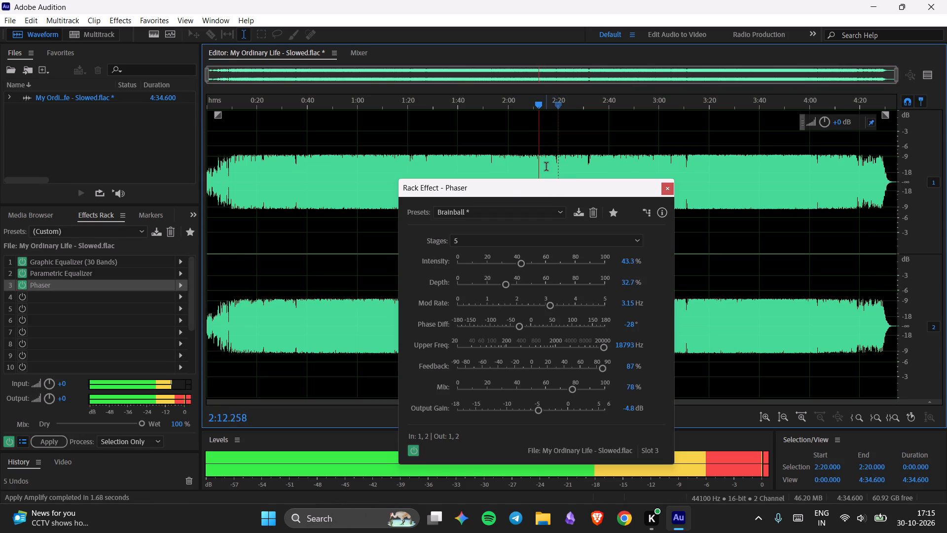
Reduce the phaser's modulation rate to 0 Hz and shift the effect window slightly upward.
left_click_drag(550, 308, 483, 309)
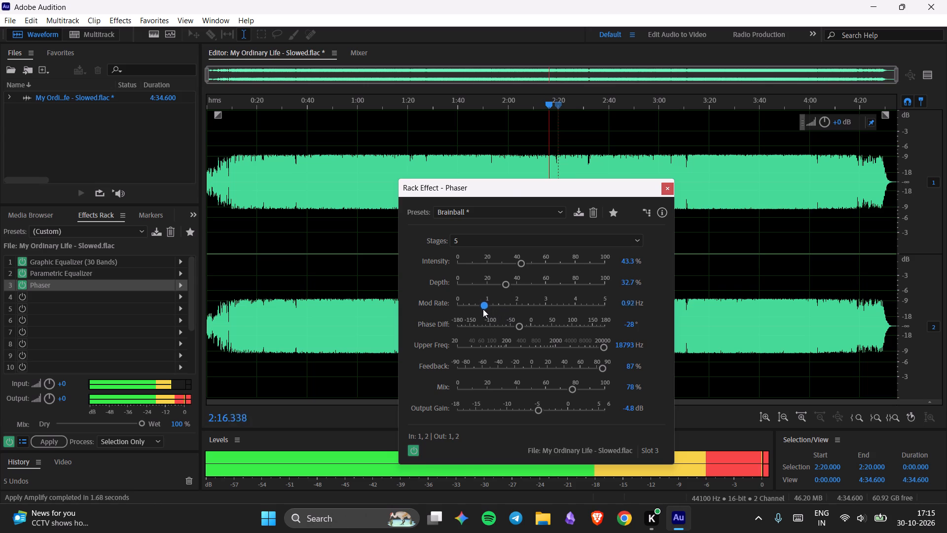
left_click_drag(483, 309, 453, 306)
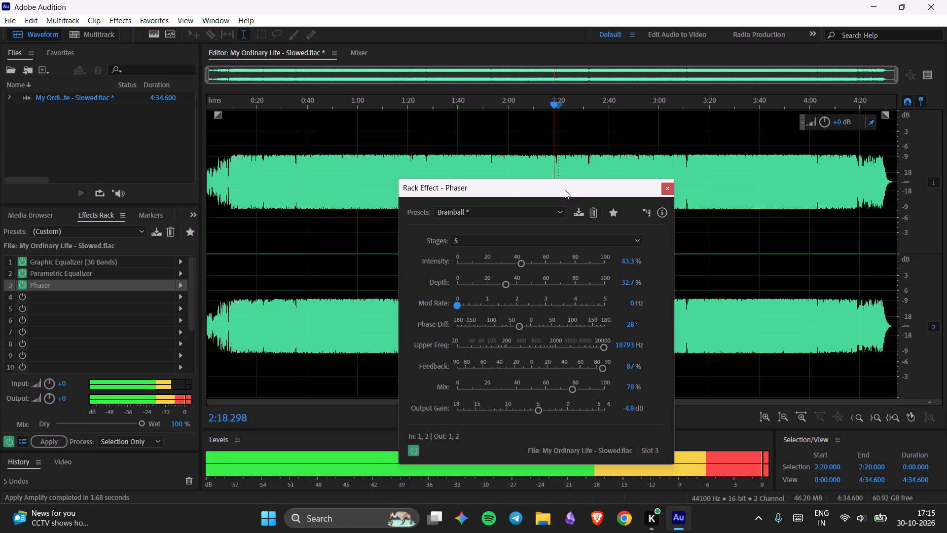
left_click_drag(563, 187, 562, 175)
Raise the Windows system volume in small increments to a little under a third of its range.
left_click(862, 528)
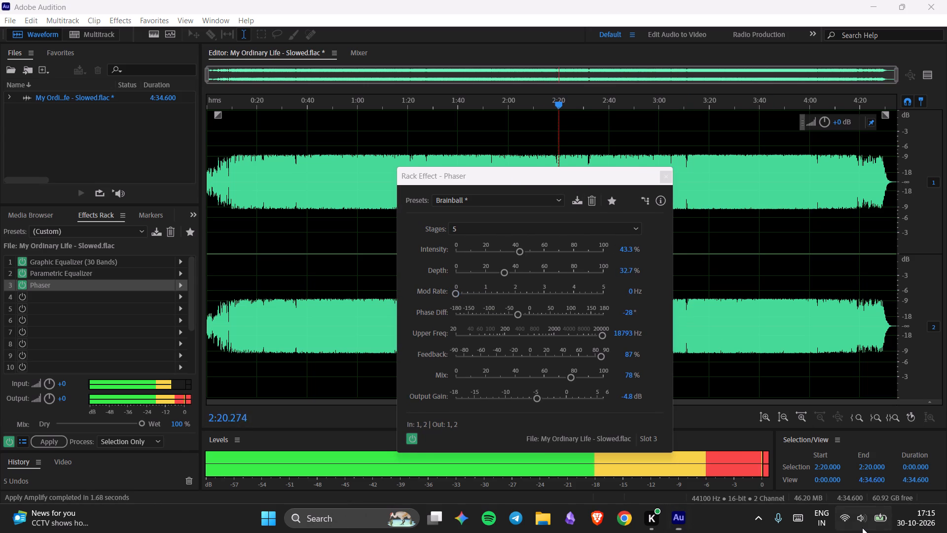
scroll(810, 451, "up", 5)
left_click(787, 445)
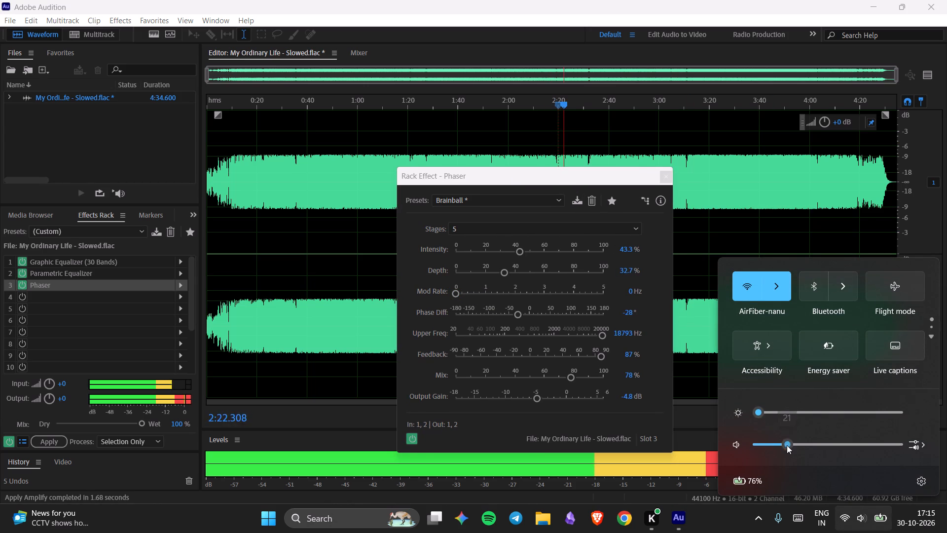
scroll(793, 446, "up", 2)
left_click(793, 446)
scroll(797, 446, "up", 2)
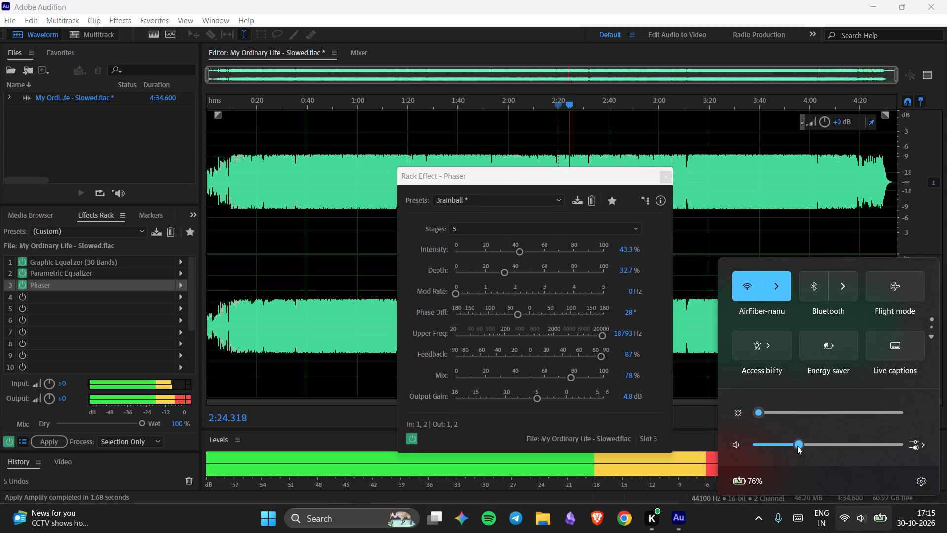
left_click(797, 446)
left_click(862, 532)
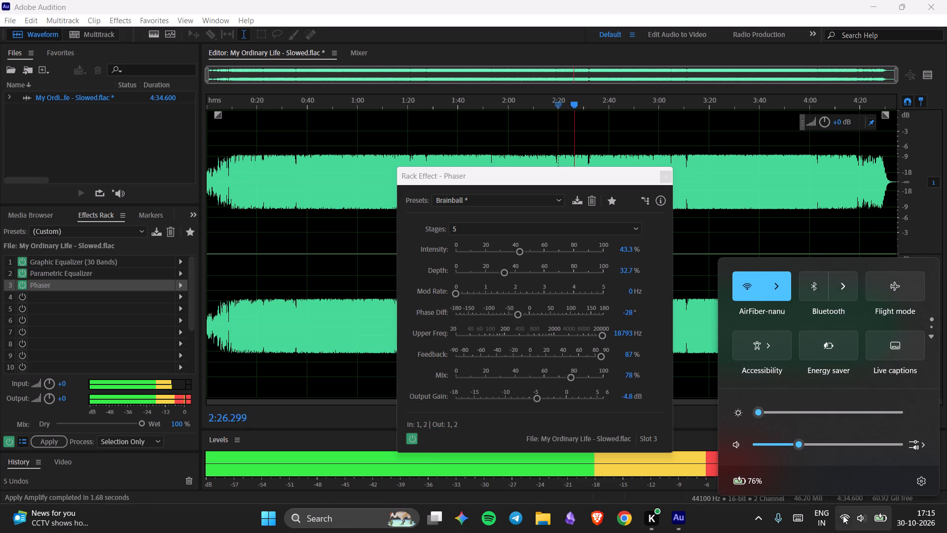
left_click(843, 515)
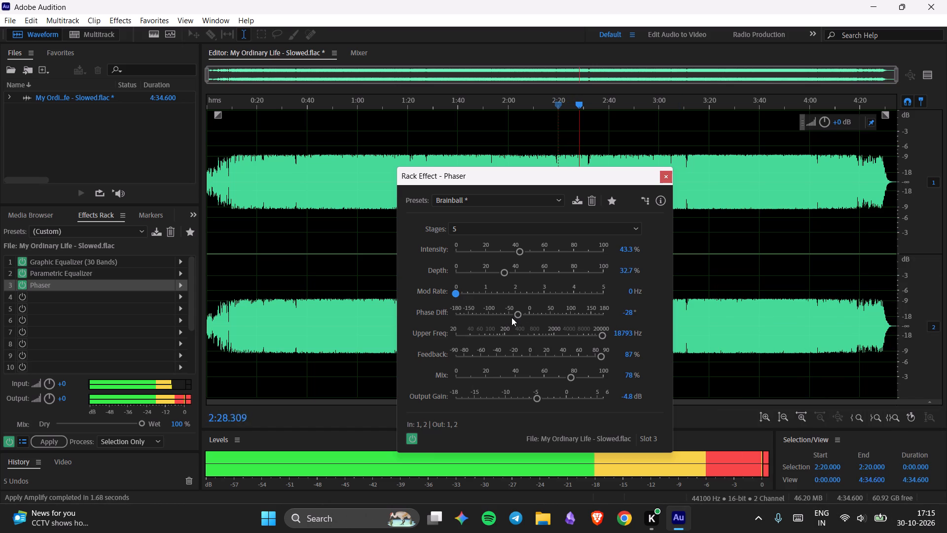
Increase the phaser's phase difference in stages to about 134° while the song plays.
left_click_drag(517, 315, 538, 317)
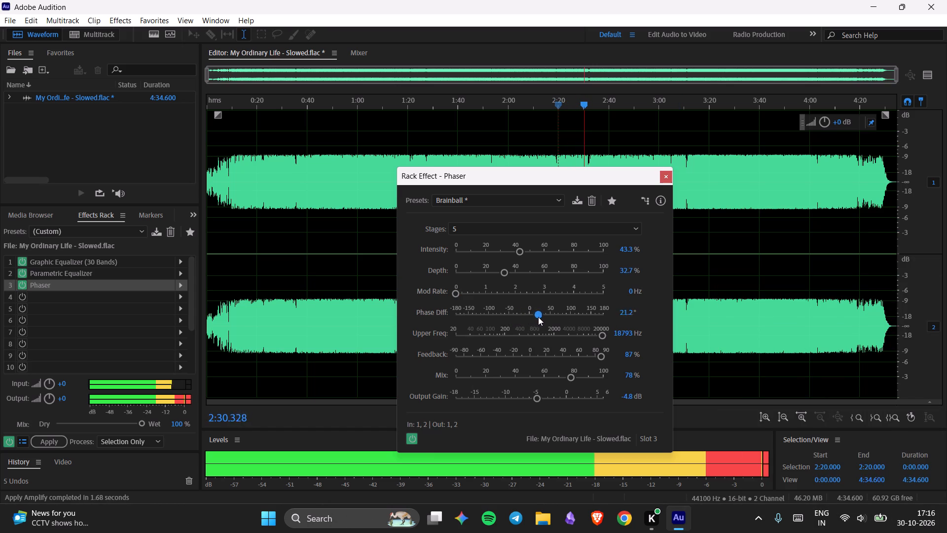
left_click_drag(538, 317, 562, 319)
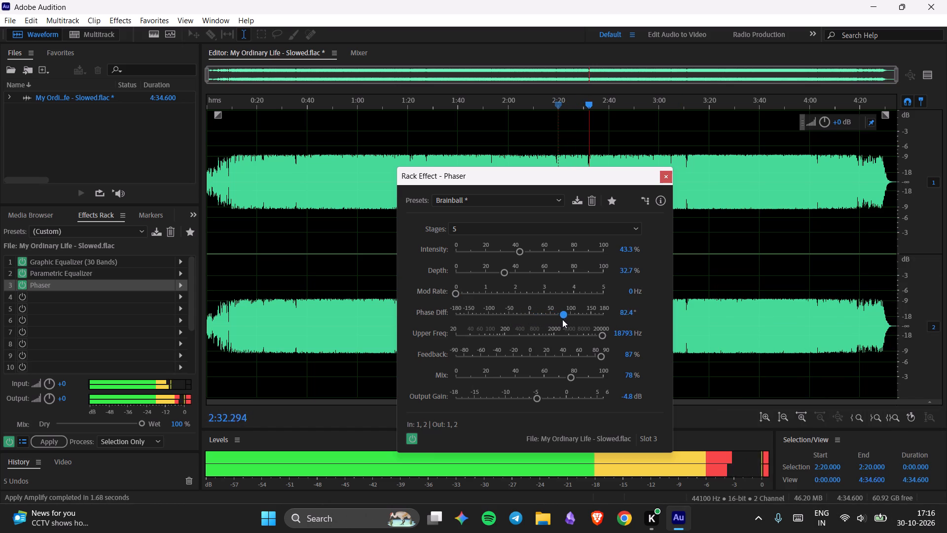
left_click_drag(562, 319, 580, 321)
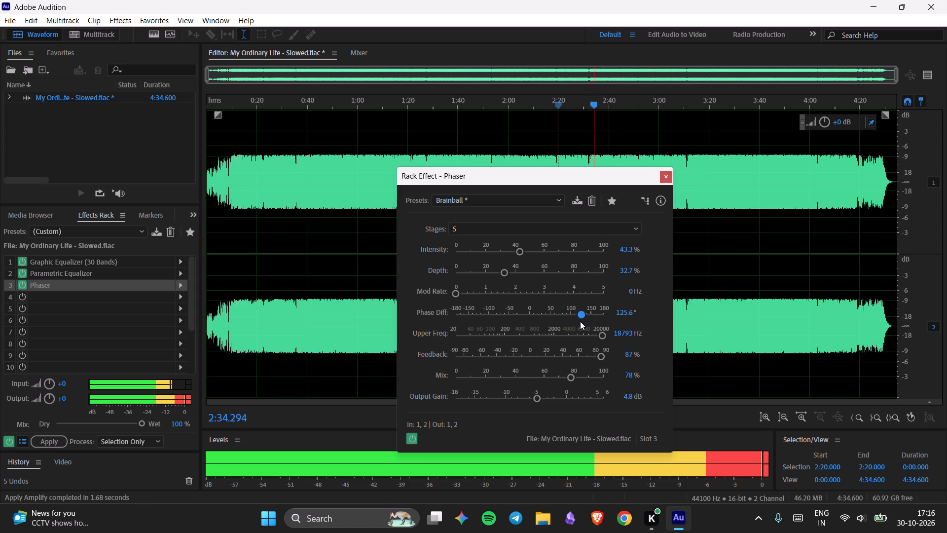
left_click_drag(580, 321, 583, 323)
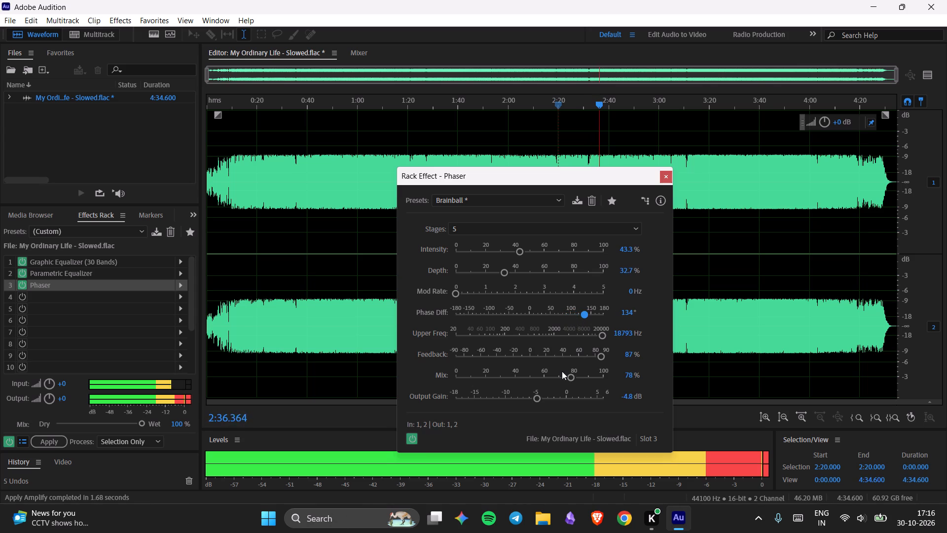
Try the phaser's mix at up to 100% during playback, then settle it at about 25%.
left_click_drag(572, 375, 593, 382)
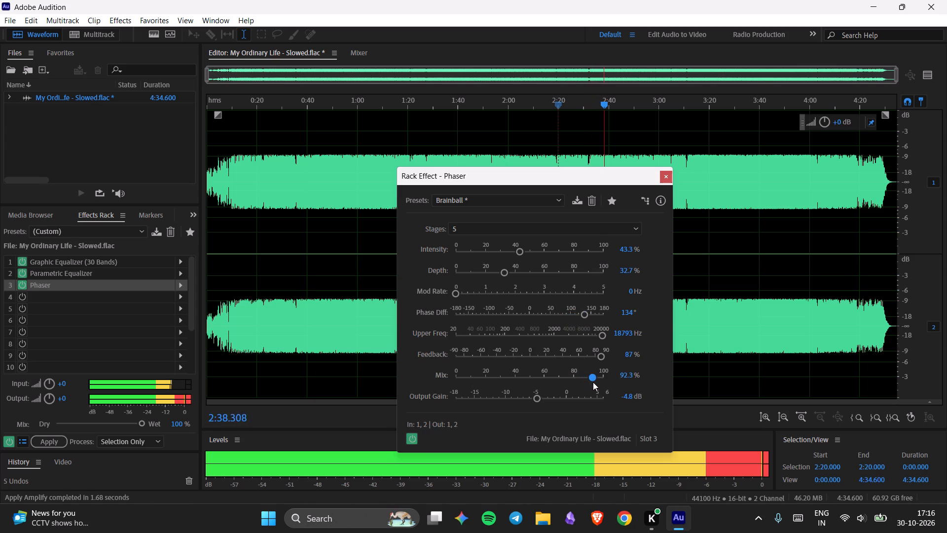
left_click_drag(593, 382, 609, 386)
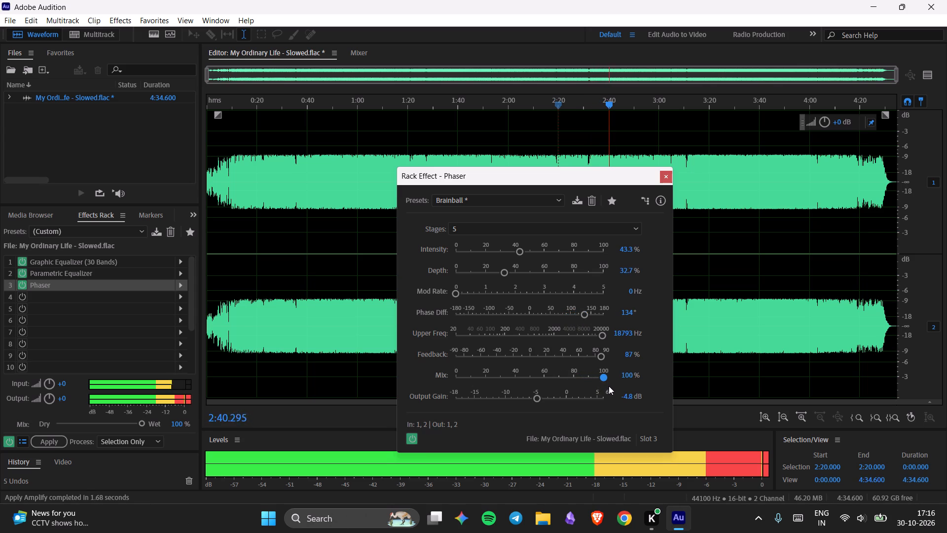
left_click_drag(609, 386, 500, 388)
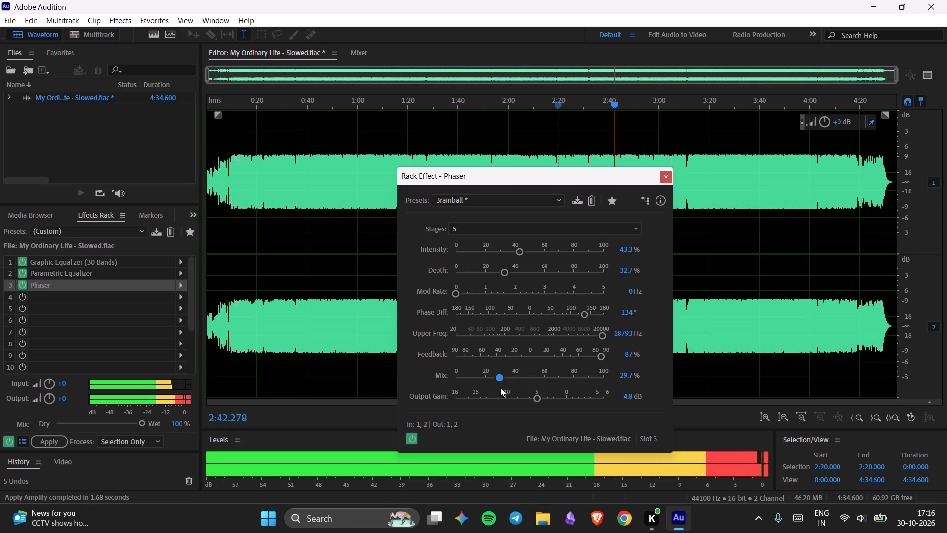
left_click_drag(500, 388, 505, 390)
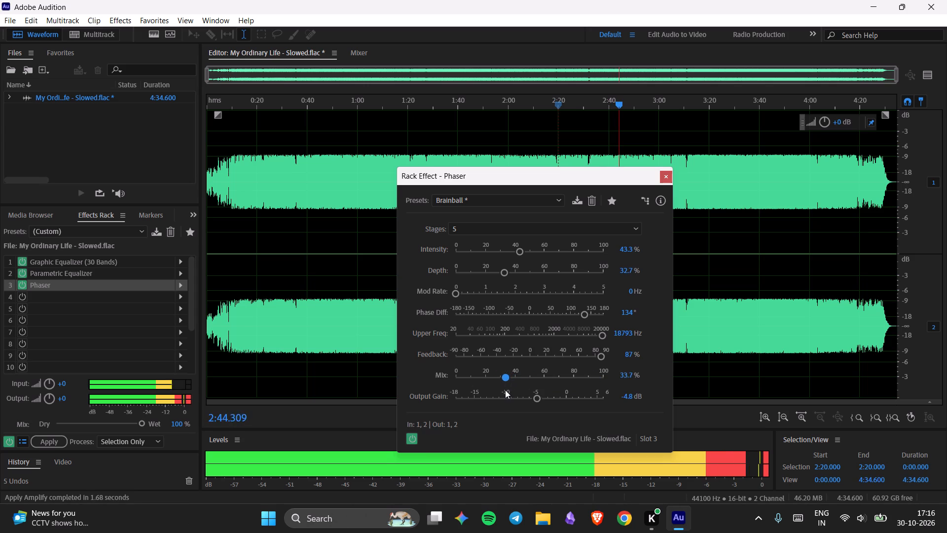
left_click_drag(505, 390, 493, 391)
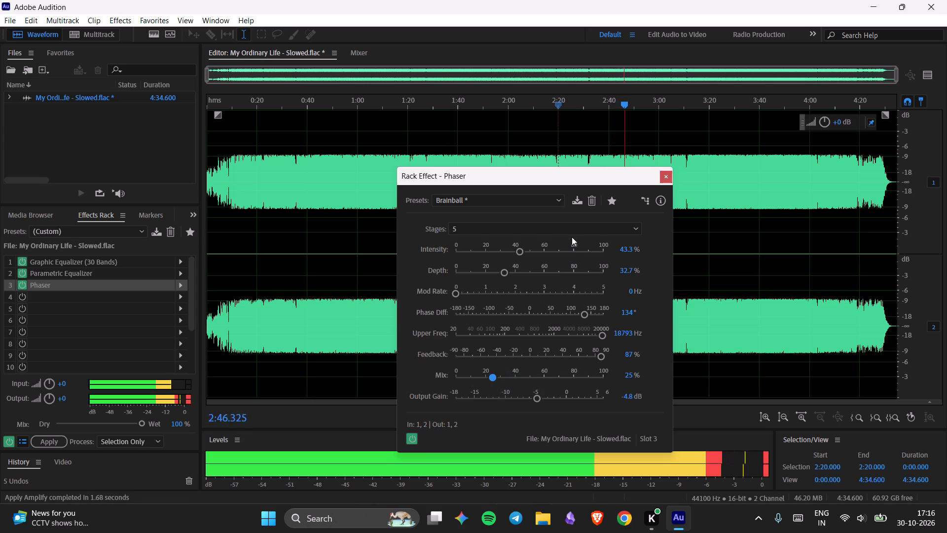
Set the phaser's number of stages to 6.
left_click(569, 232)
left_click(489, 306)
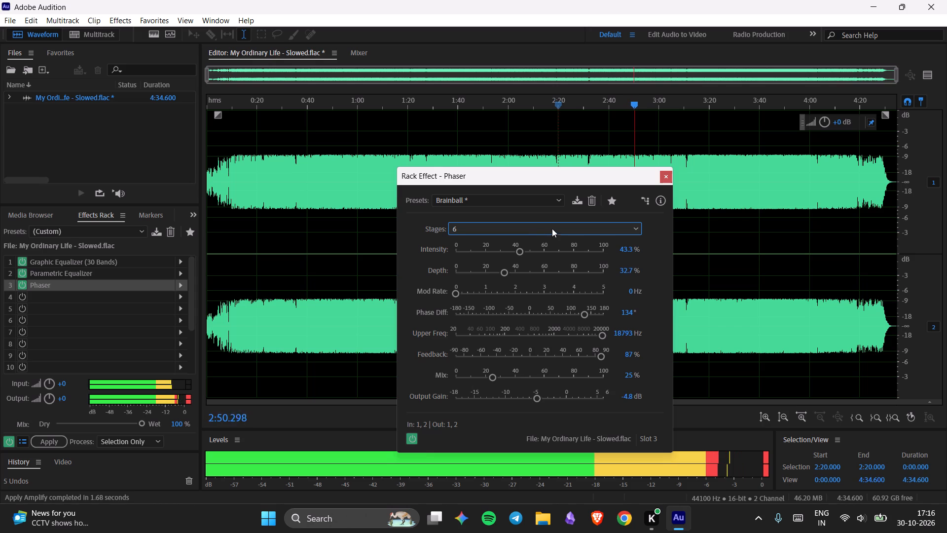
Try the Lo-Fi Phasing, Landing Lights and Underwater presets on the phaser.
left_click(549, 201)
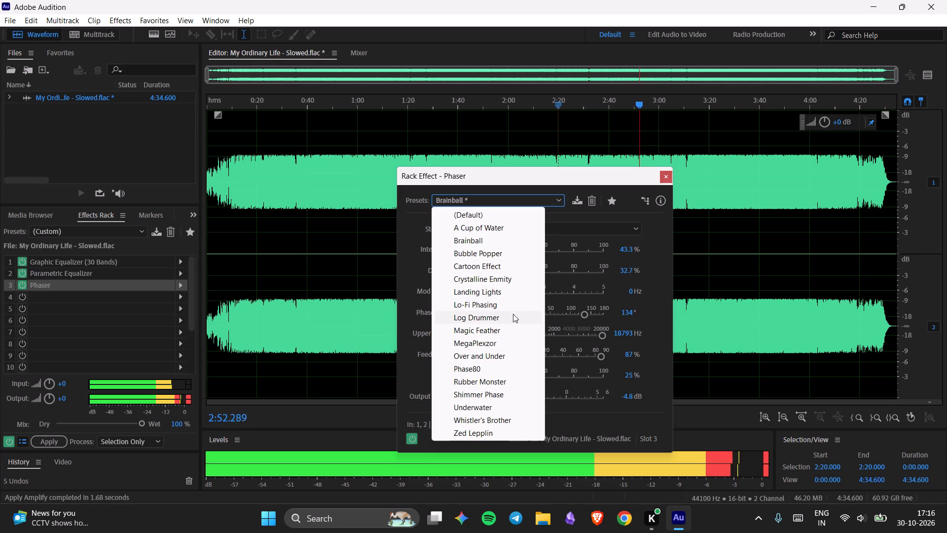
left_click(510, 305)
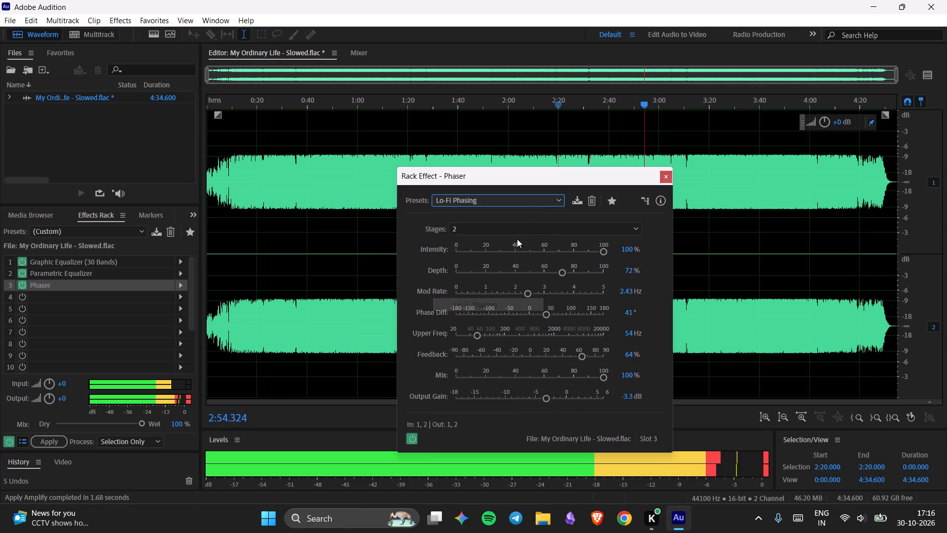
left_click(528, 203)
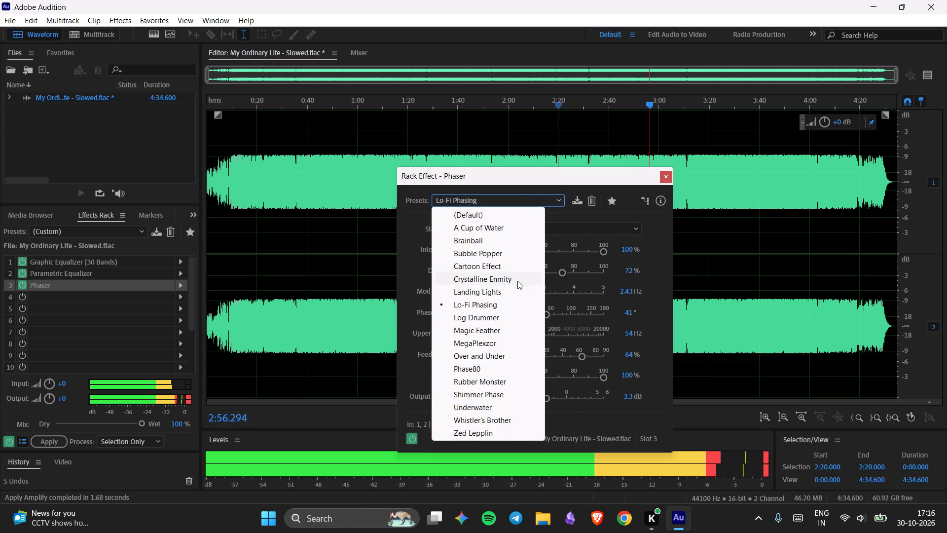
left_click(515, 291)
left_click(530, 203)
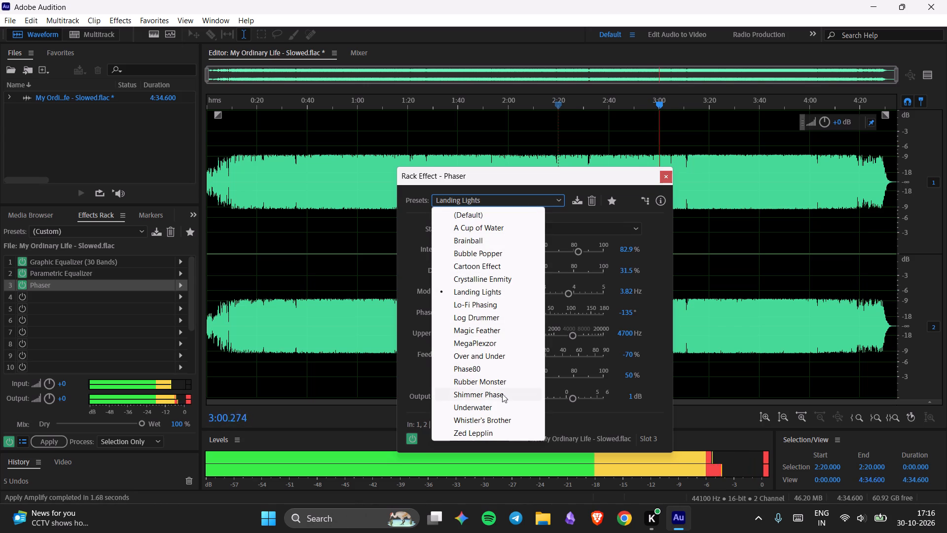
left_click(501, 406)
Apply the Rubber Monster preset to the phaser, with both intensity and depth at 100%.
left_click(519, 200)
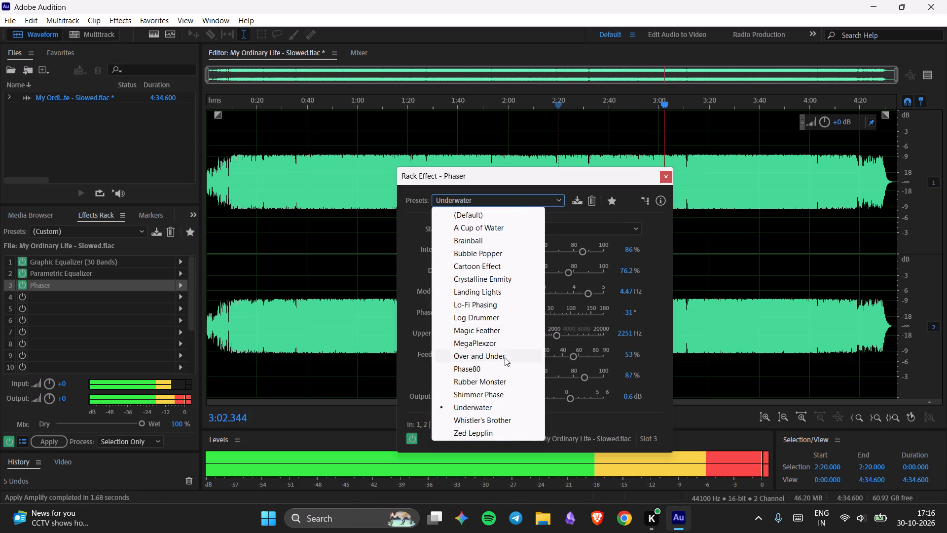
left_click(504, 387)
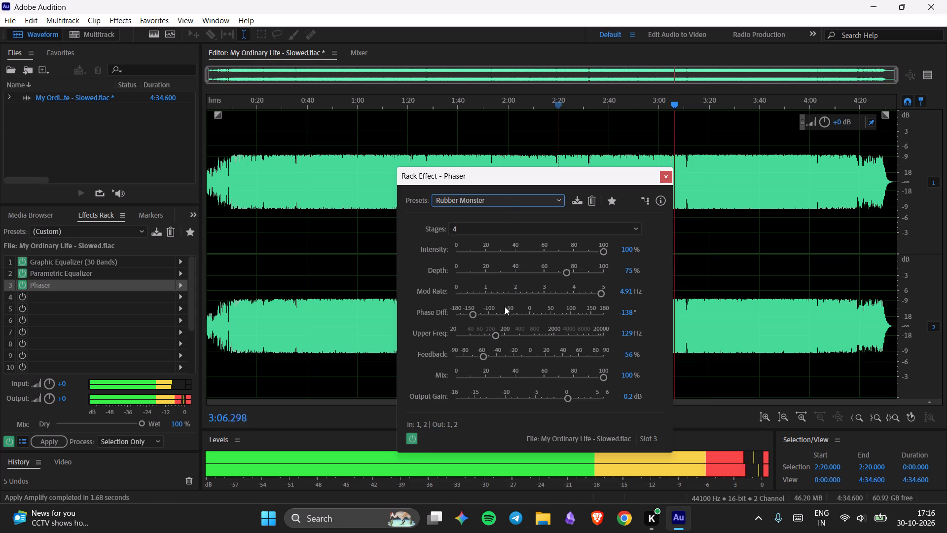
left_click_drag(603, 252, 583, 254)
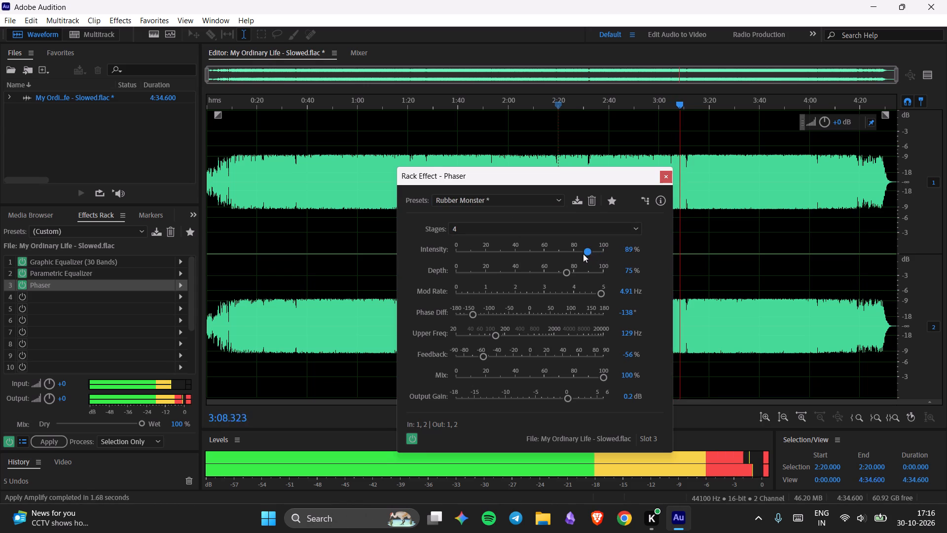
left_click_drag(583, 254, 490, 258)
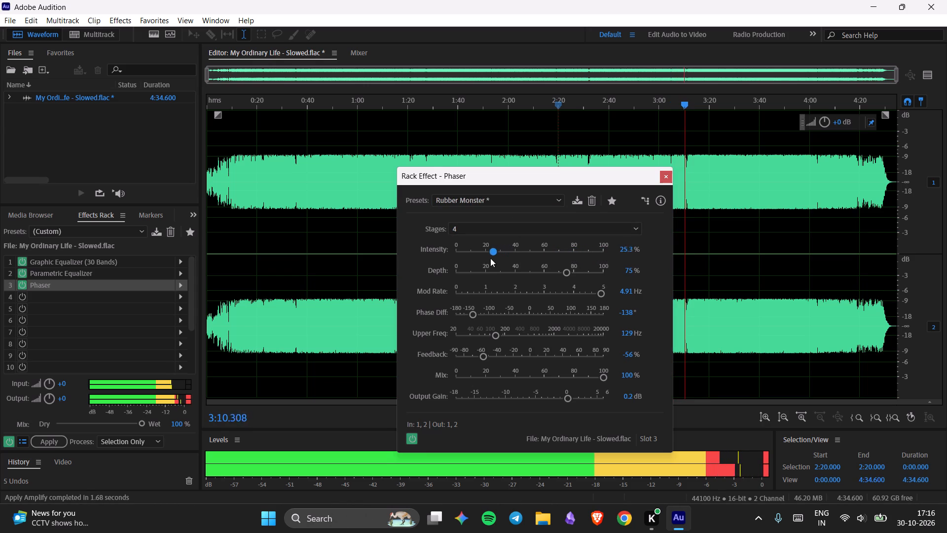
left_click_drag(490, 258, 637, 264)
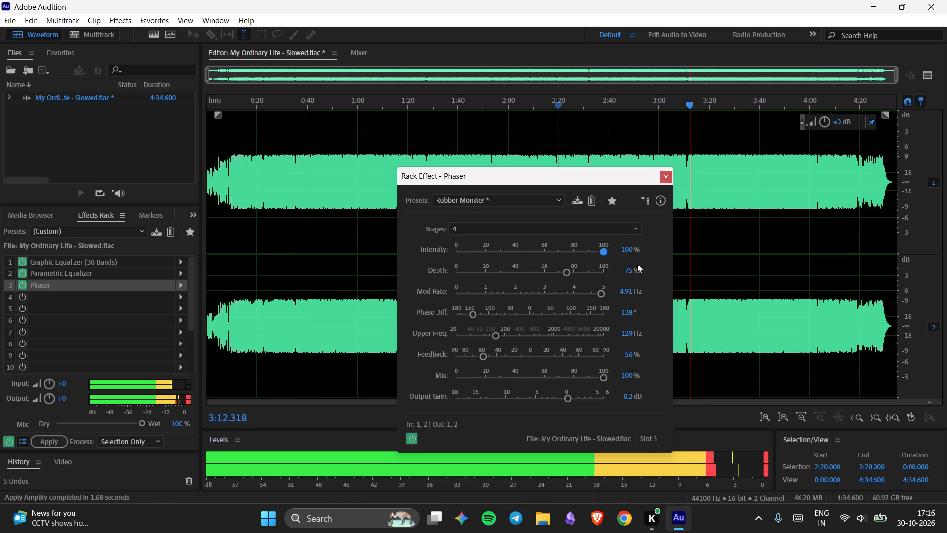
left_click_drag(637, 264, 638, 264)
left_click_drag(564, 275, 592, 277)
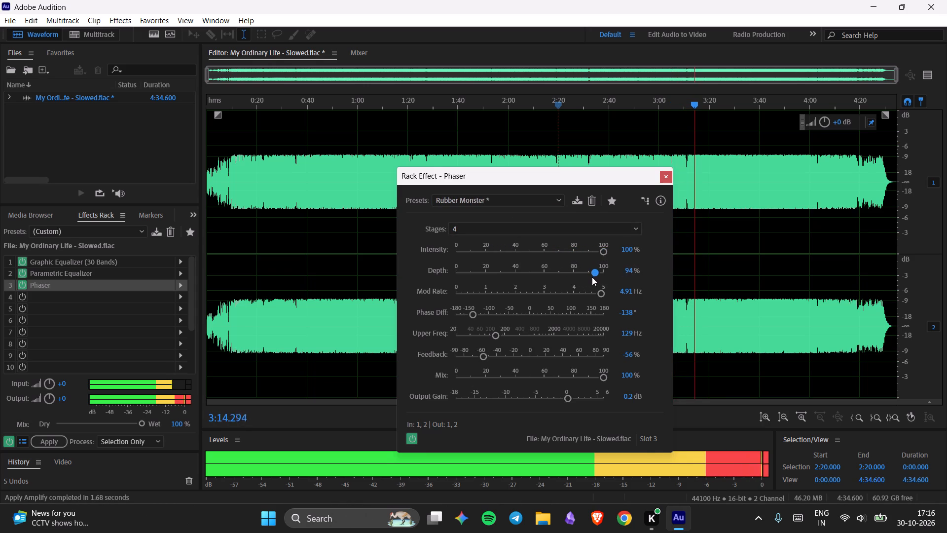
left_click_drag(592, 277, 607, 279)
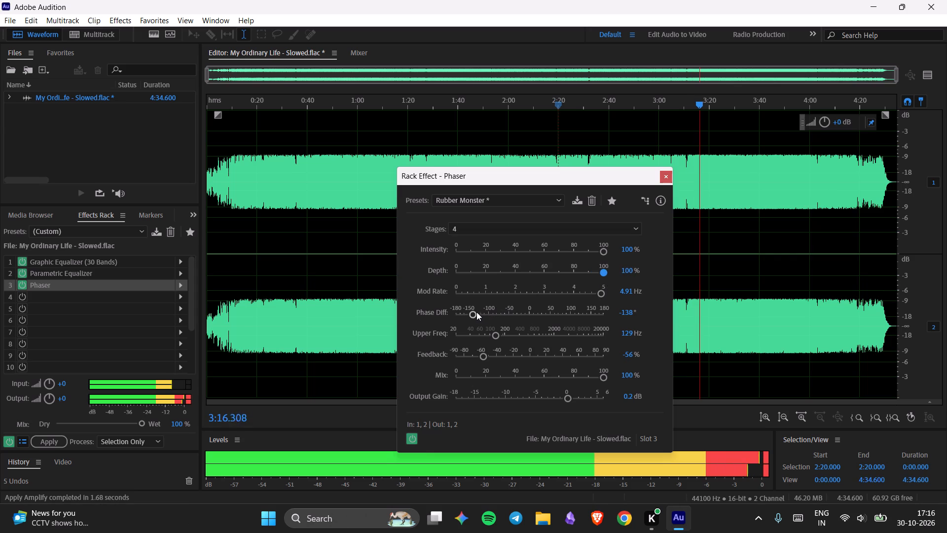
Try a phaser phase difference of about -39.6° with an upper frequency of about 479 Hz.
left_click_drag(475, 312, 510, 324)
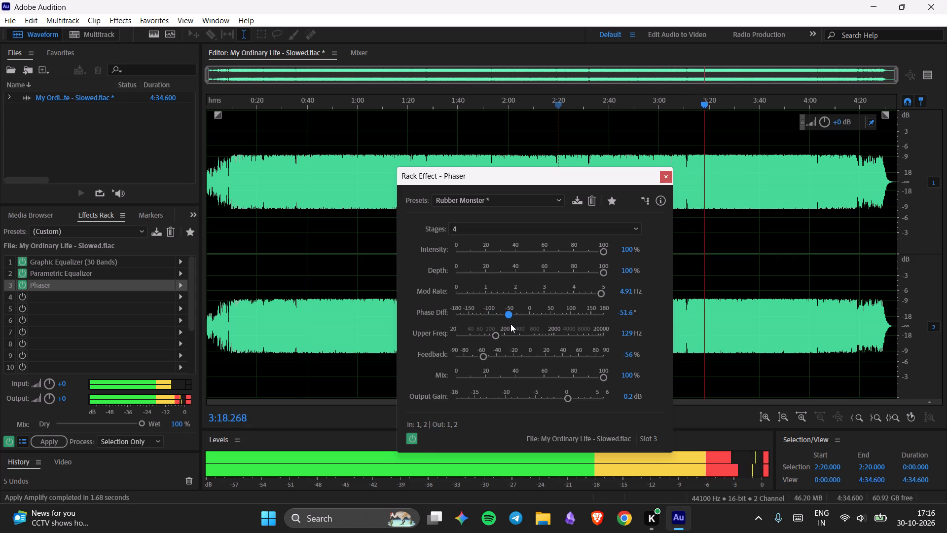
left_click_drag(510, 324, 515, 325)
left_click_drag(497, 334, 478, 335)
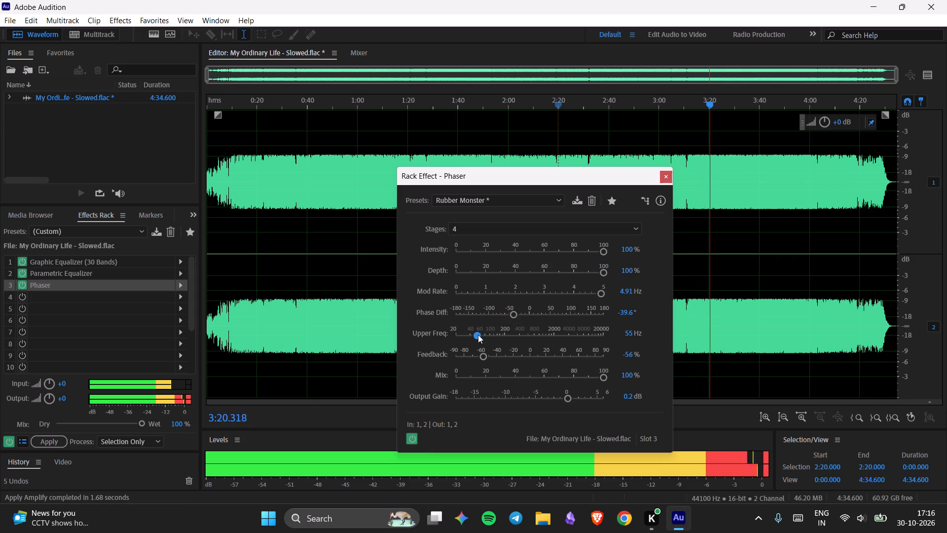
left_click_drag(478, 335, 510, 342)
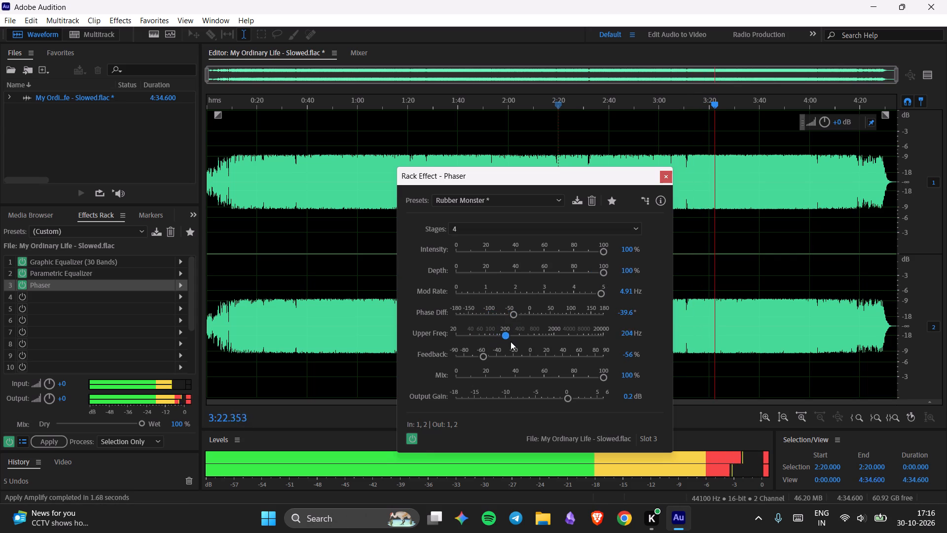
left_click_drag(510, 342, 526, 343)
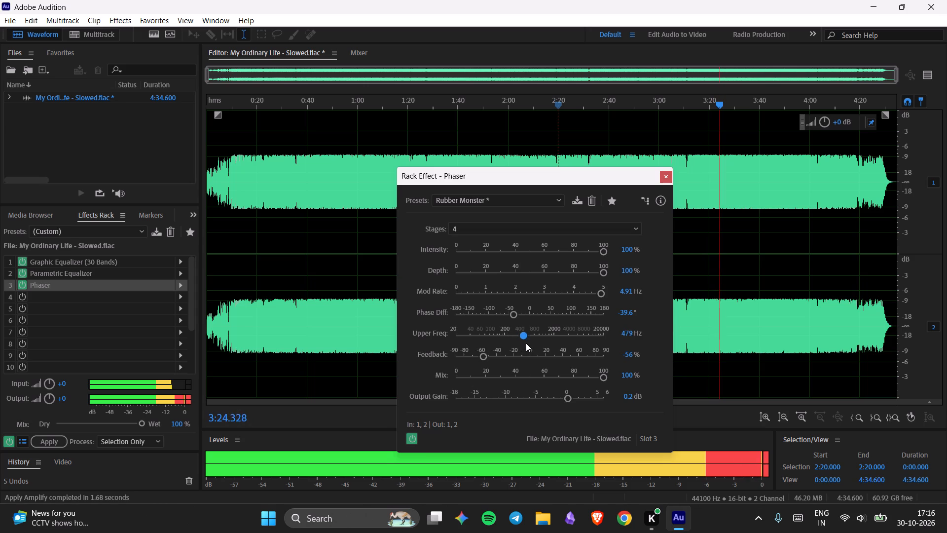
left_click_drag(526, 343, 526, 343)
Set the phaser's upper frequency to 60 Hz and its phase difference to about -158°, and close the effect's settings.
left_click_drag(513, 314, 494, 309)
left_click_drag(524, 332, 497, 333)
left_click_drag(493, 314, 482, 314)
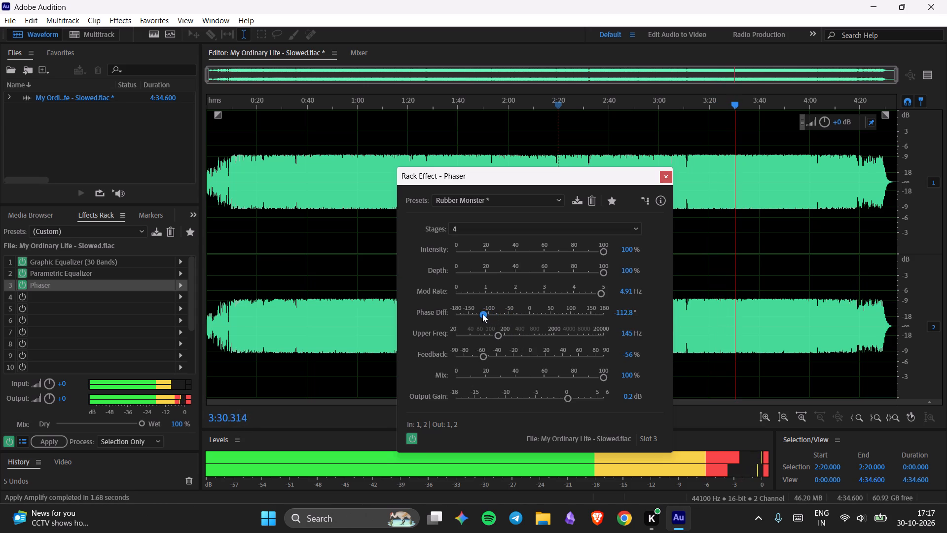
left_click_drag(482, 314, 477, 313)
left_click_drag(499, 337, 498, 337)
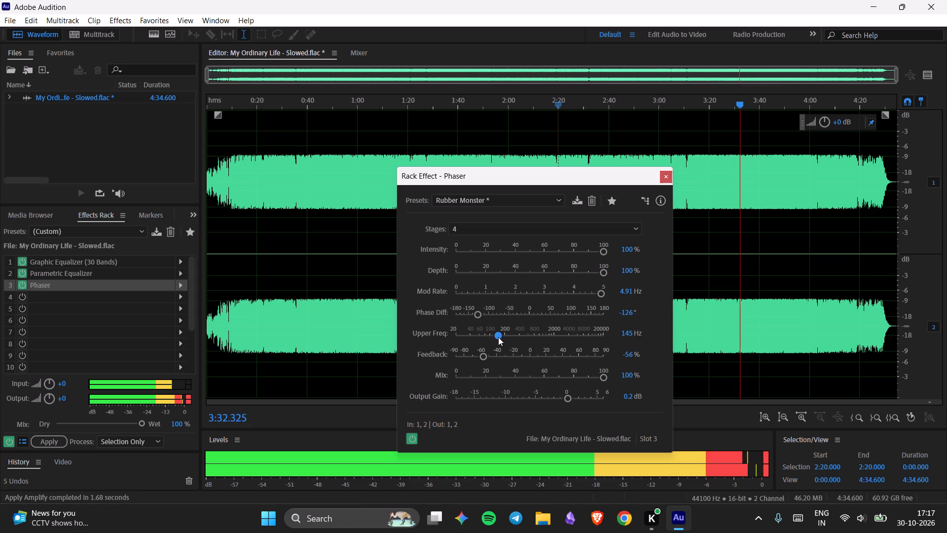
left_click_drag(498, 337, 493, 337)
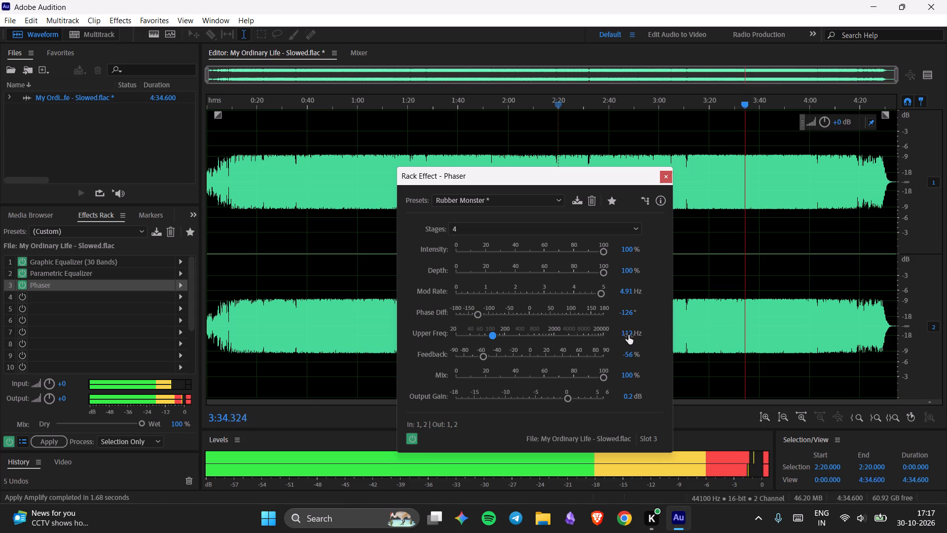
left_click_drag(628, 335, 623, 337)
left_click_drag(626, 313, 628, 314)
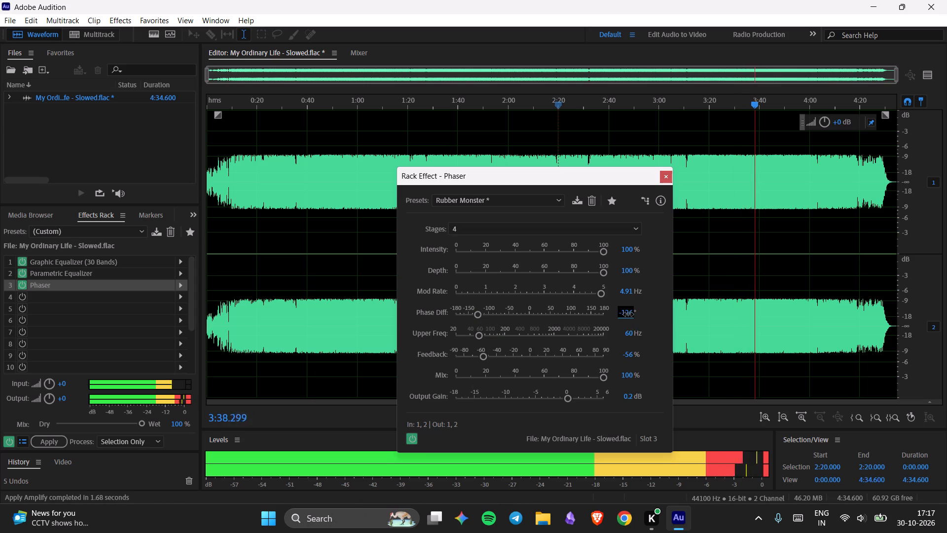
left_click_drag(628, 314, 622, 326)
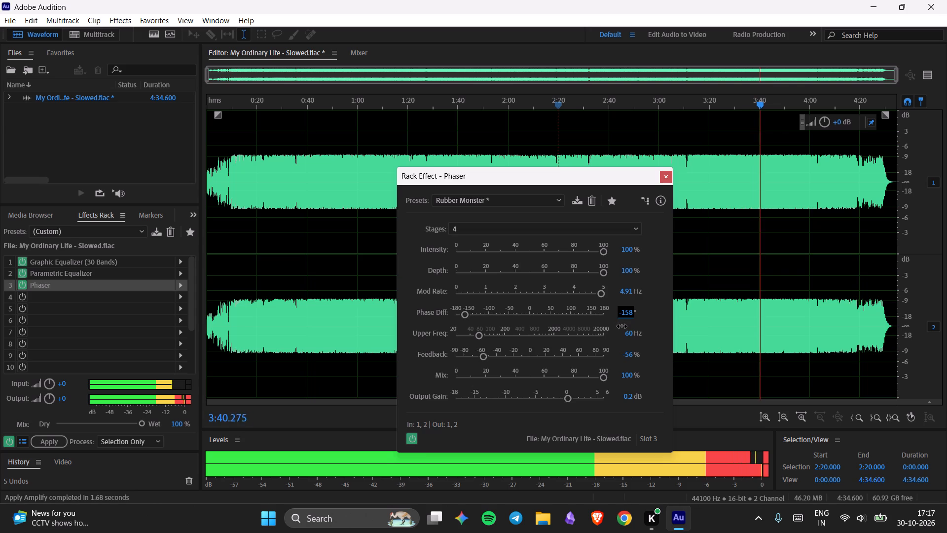
left_click_drag(622, 326, 628, 329)
left_click(663, 181)
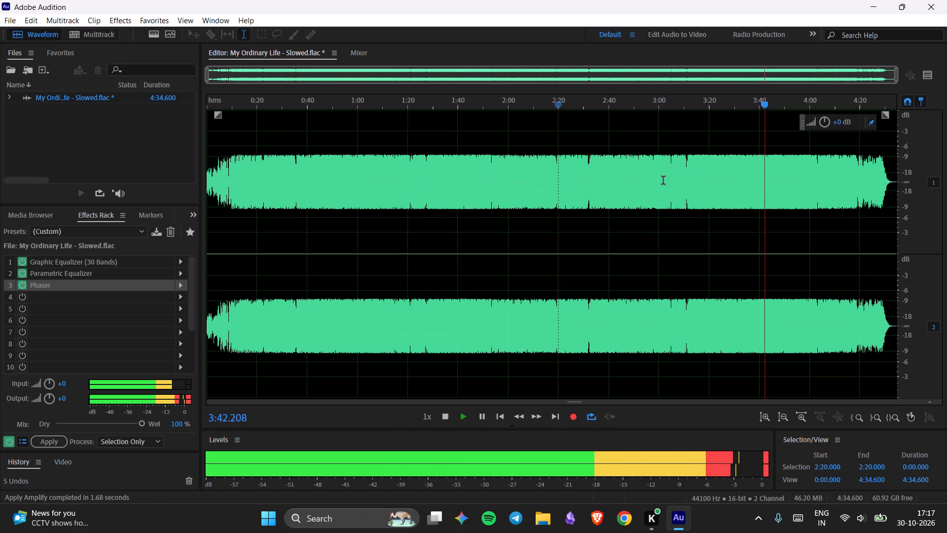
Compare the track with and without the rack effects by switching the whole Effects Rack off and on.
left_click(158, 296)
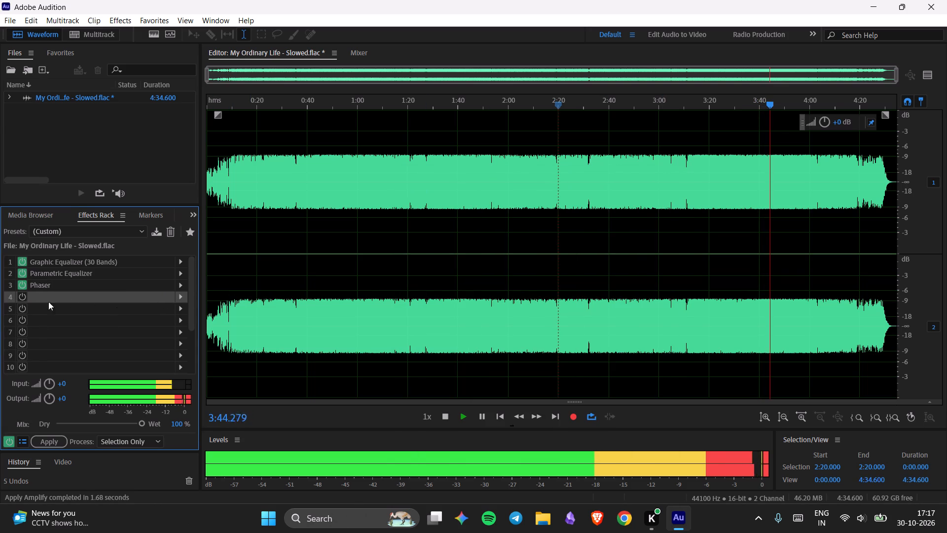
left_click(10, 440)
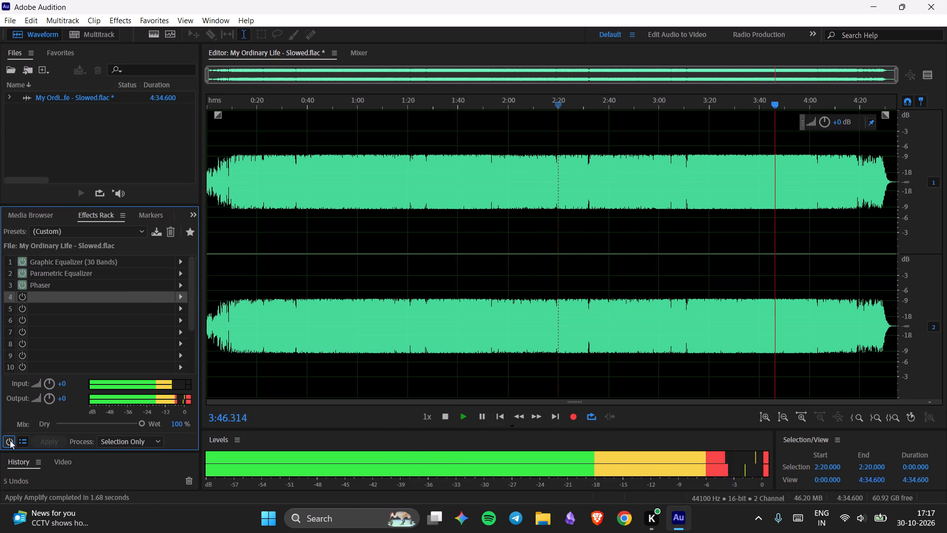
left_click(10, 440)
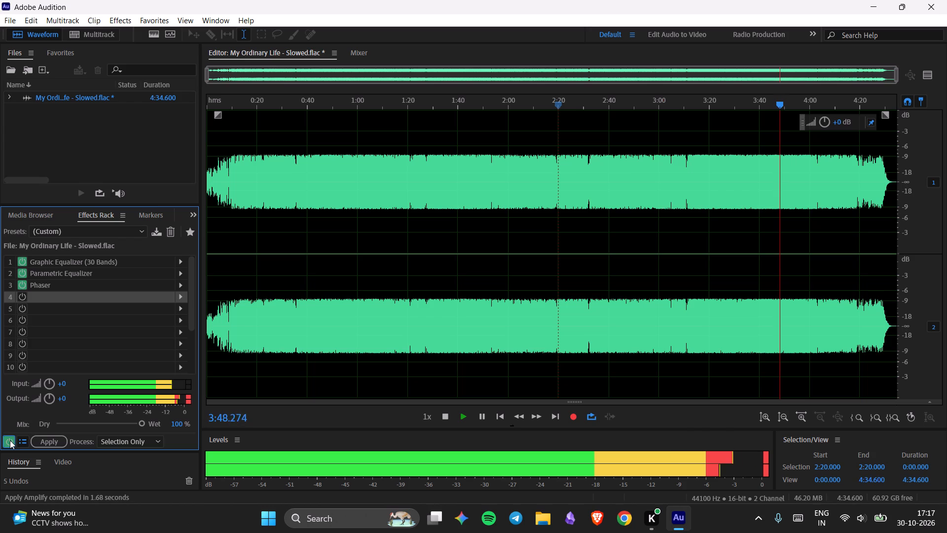
left_click(10, 440)
left_click(10, 440)
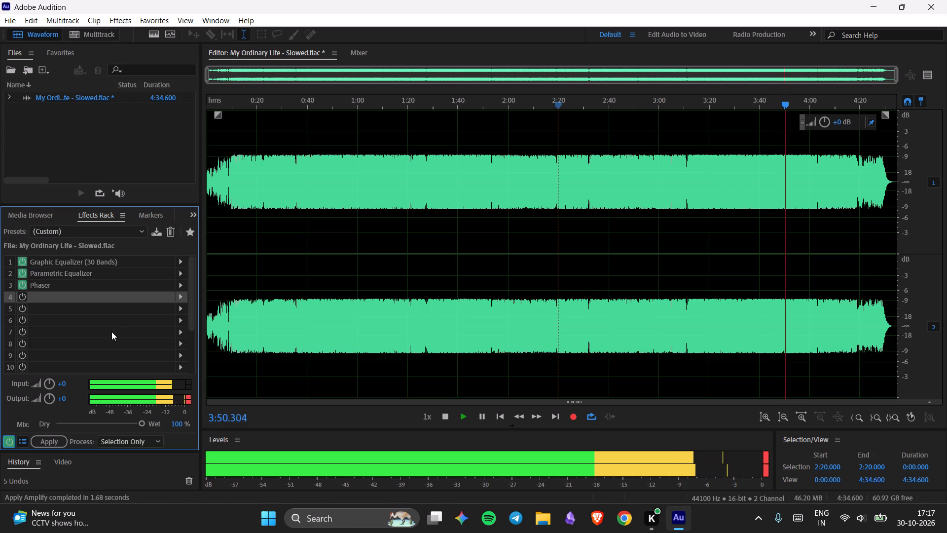
Add the DeEsser effect to slot 4 of the Effects Rack.
left_click(180, 297)
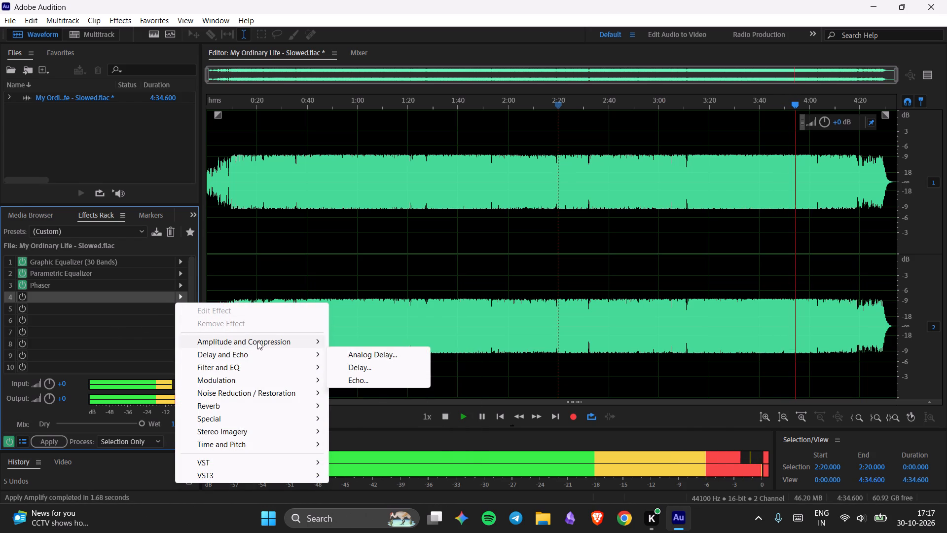
left_click(377, 367)
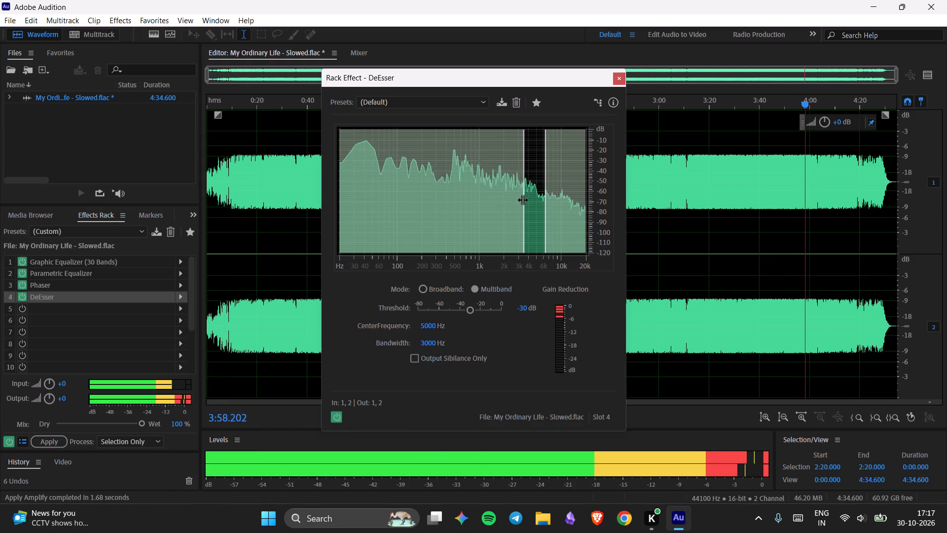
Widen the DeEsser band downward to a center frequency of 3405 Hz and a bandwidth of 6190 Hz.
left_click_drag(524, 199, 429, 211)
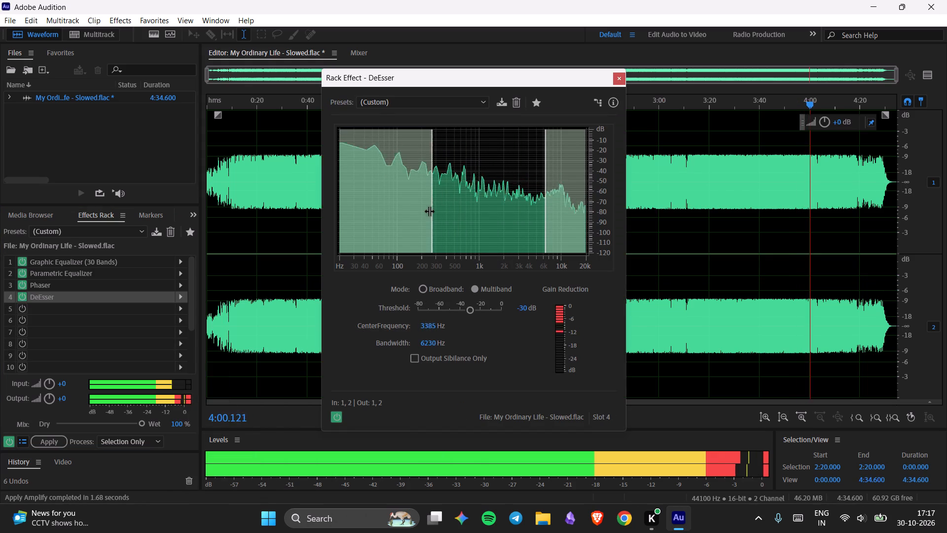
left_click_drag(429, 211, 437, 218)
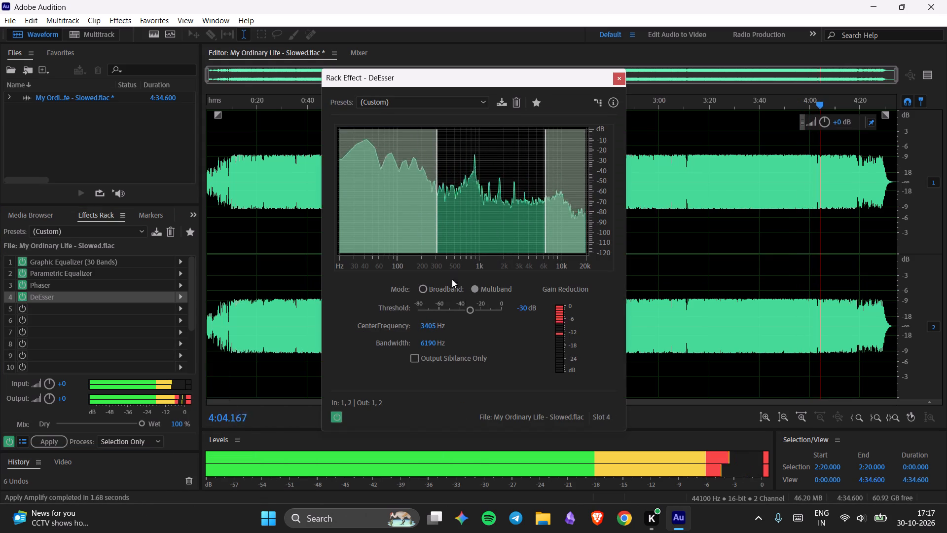
Compare the DeEsser's Broadband and Multiband modes, and the sound with the effect bypassed and active.
left_click(431, 289)
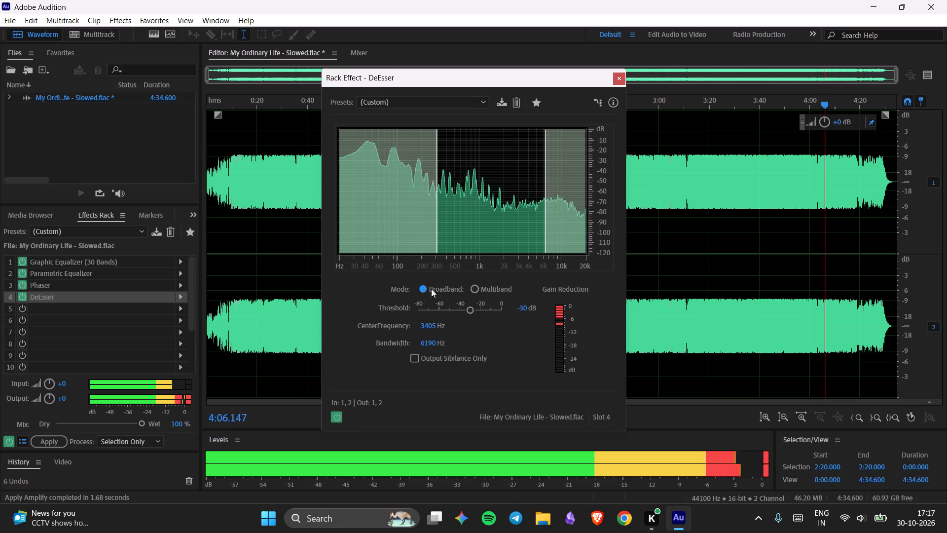
left_click(474, 291)
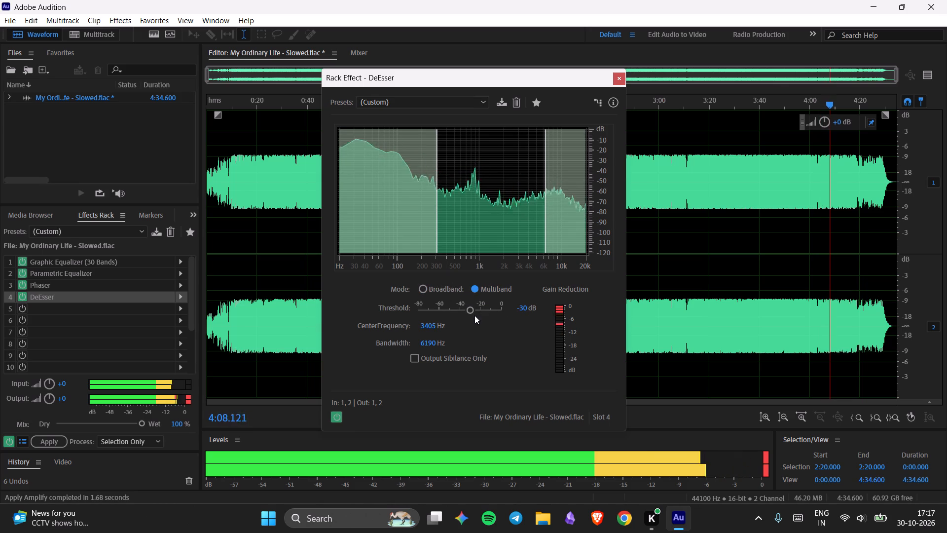
left_click(337, 419)
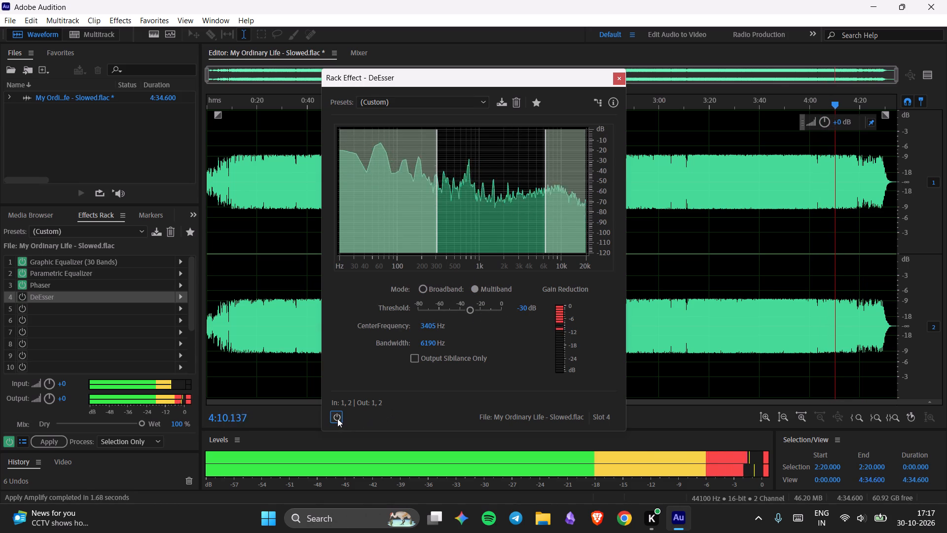
left_click(337, 419)
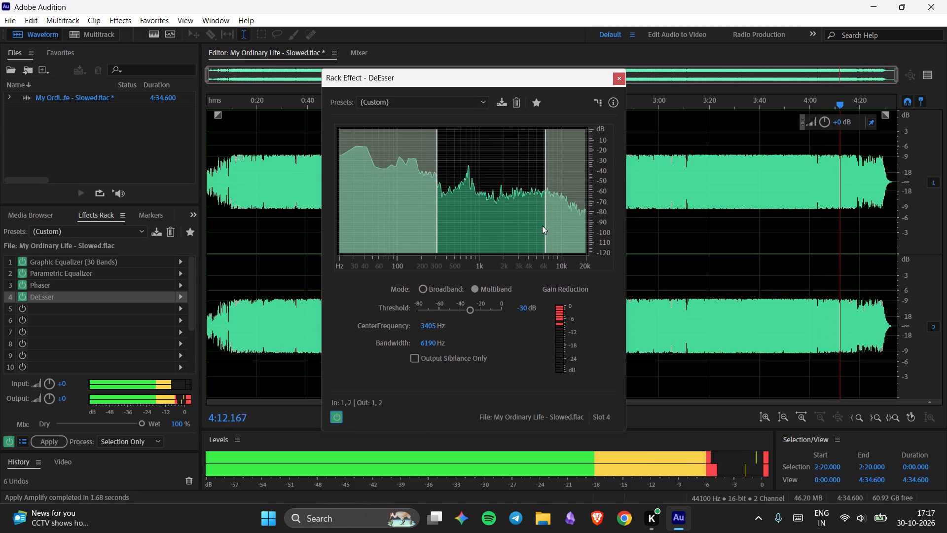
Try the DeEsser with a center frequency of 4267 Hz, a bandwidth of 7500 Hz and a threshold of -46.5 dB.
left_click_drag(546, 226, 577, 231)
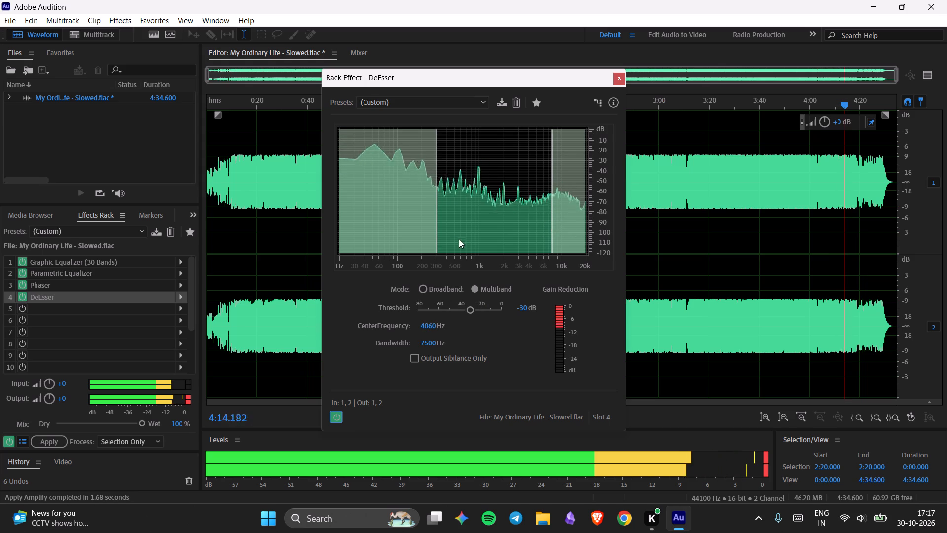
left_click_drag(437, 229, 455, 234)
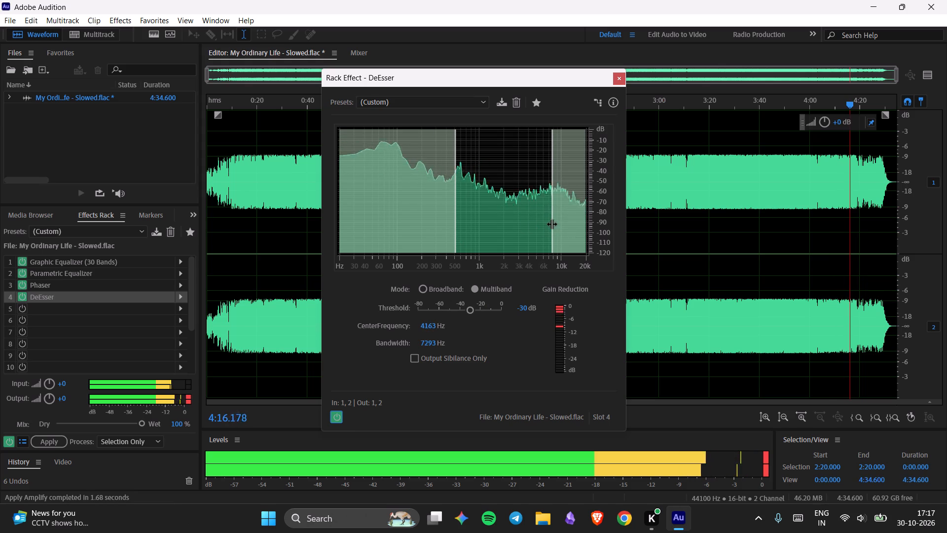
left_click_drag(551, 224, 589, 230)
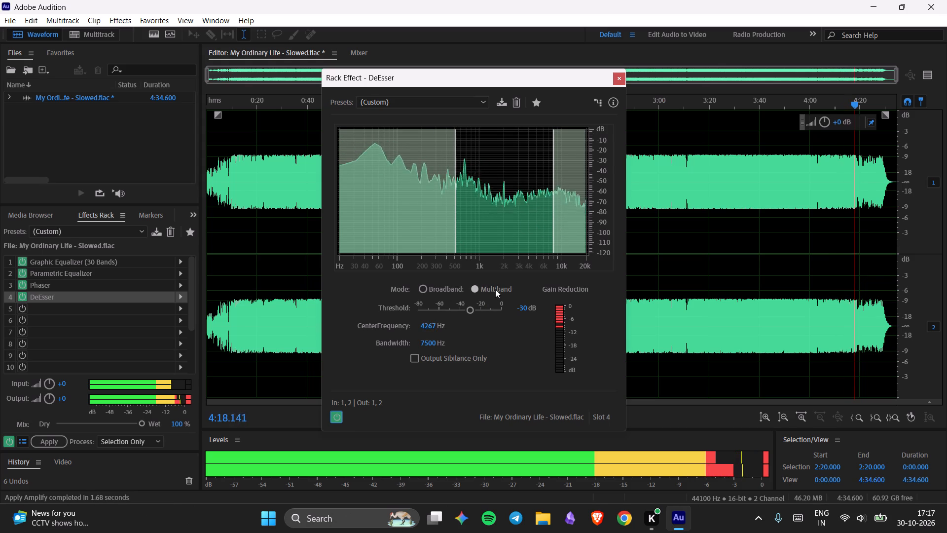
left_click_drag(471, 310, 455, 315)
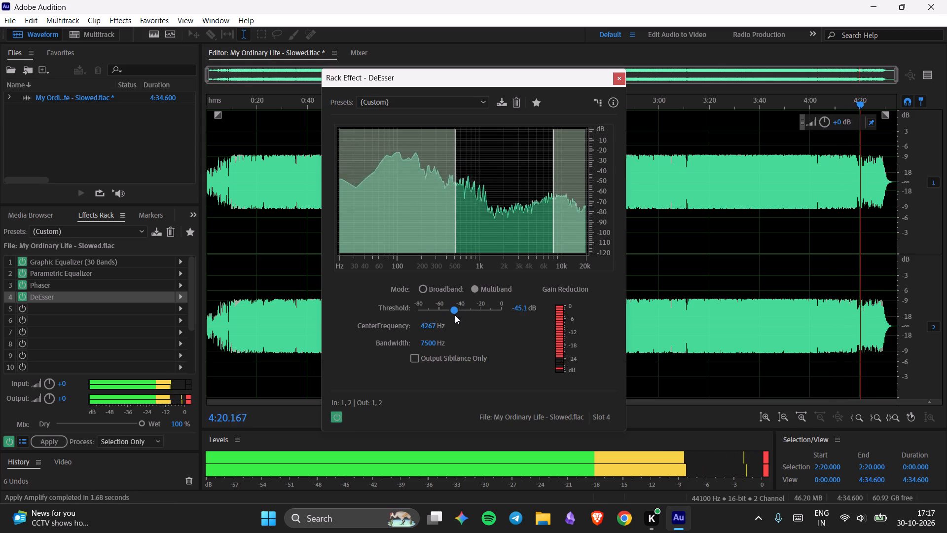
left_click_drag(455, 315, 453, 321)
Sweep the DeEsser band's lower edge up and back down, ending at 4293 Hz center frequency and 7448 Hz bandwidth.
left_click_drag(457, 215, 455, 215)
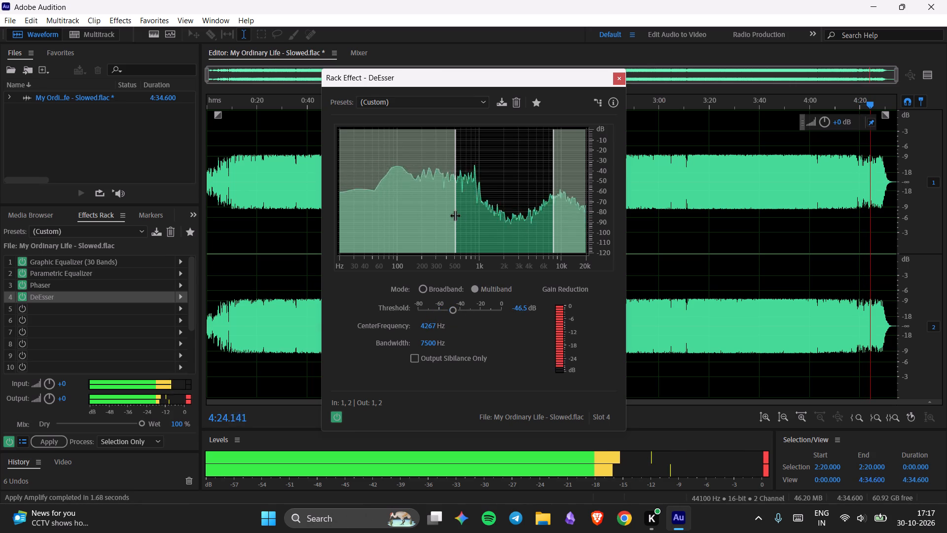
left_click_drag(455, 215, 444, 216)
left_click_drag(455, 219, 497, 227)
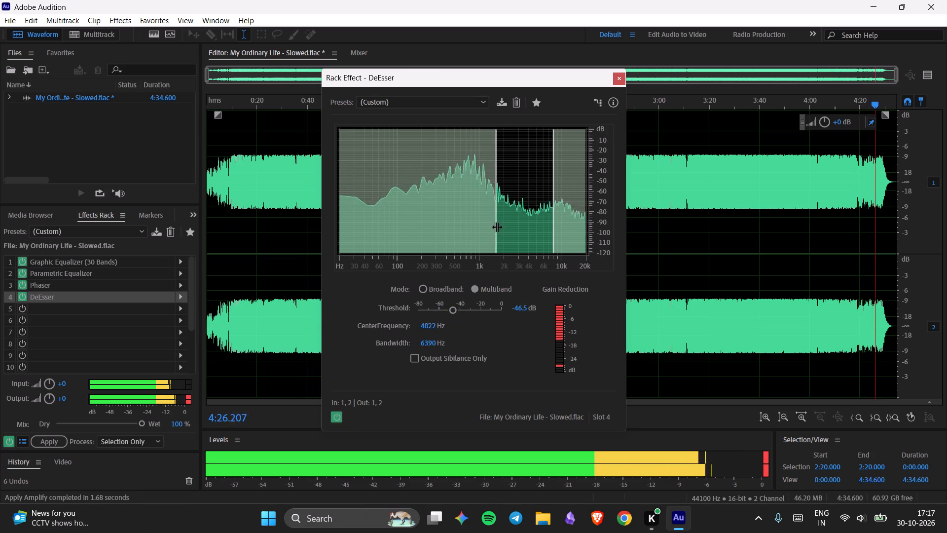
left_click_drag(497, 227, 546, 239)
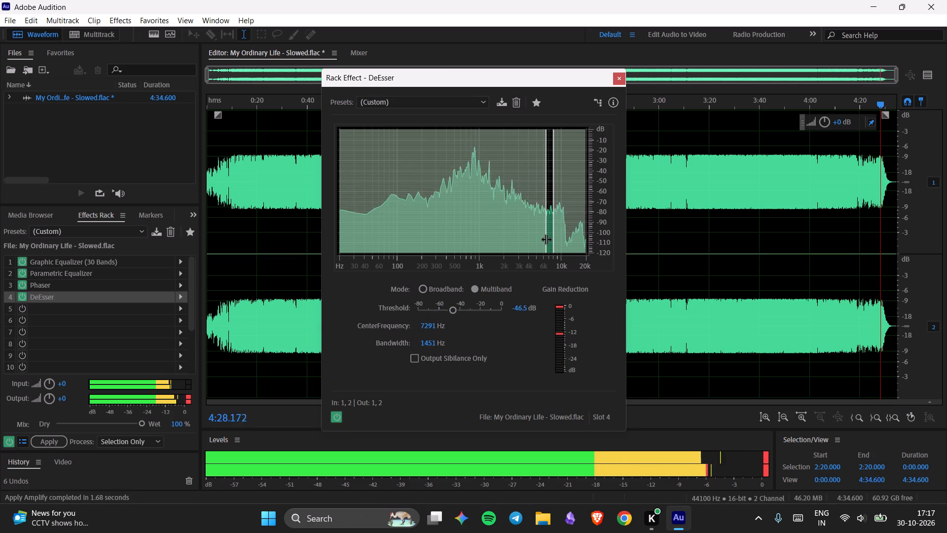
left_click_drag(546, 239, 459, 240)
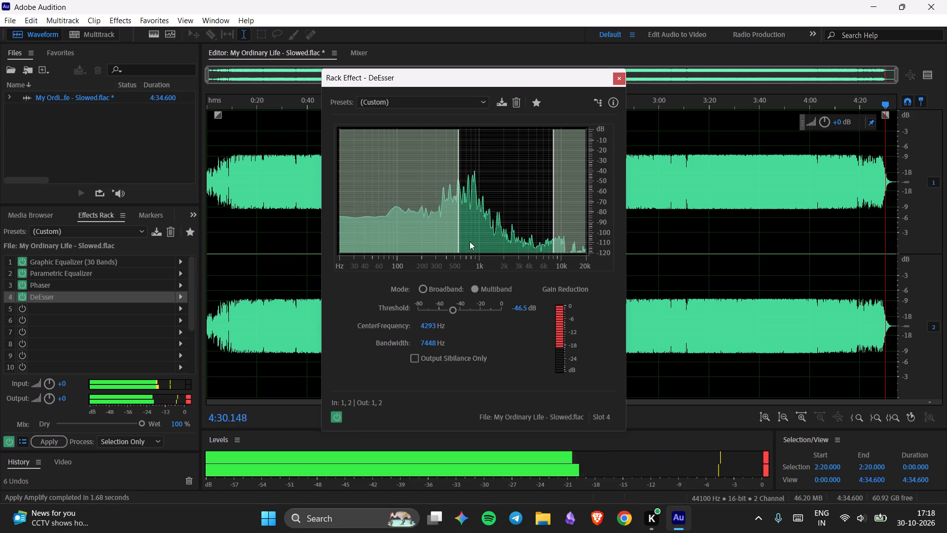
Play the track from about 0:35.6 to hear the DeEsser on an earlier passage.
left_click(287, 115)
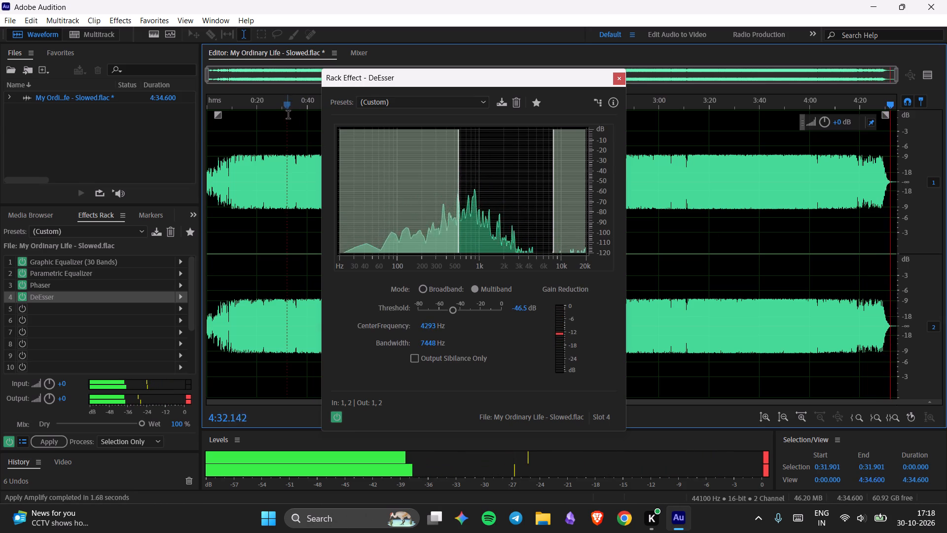
double_click(300, 111)
left_click(294, 111)
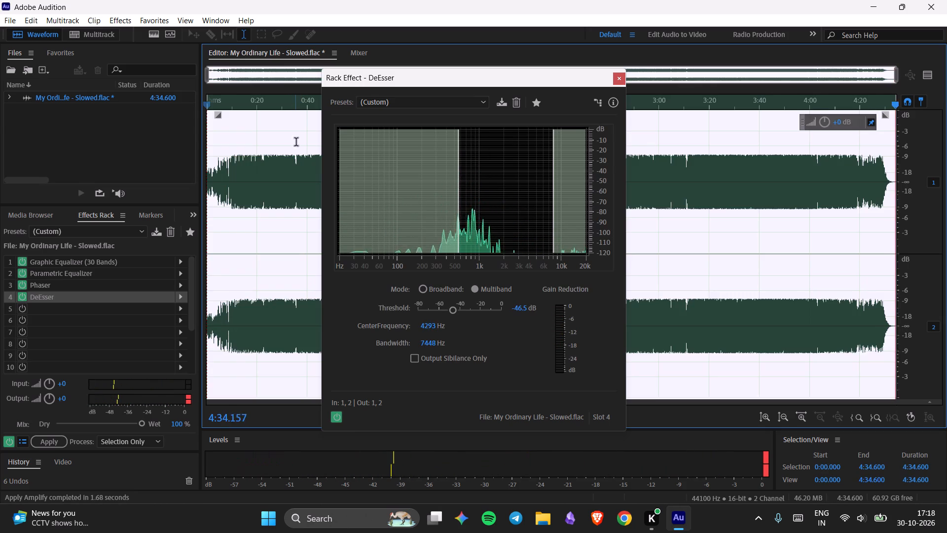
left_click(296, 143)
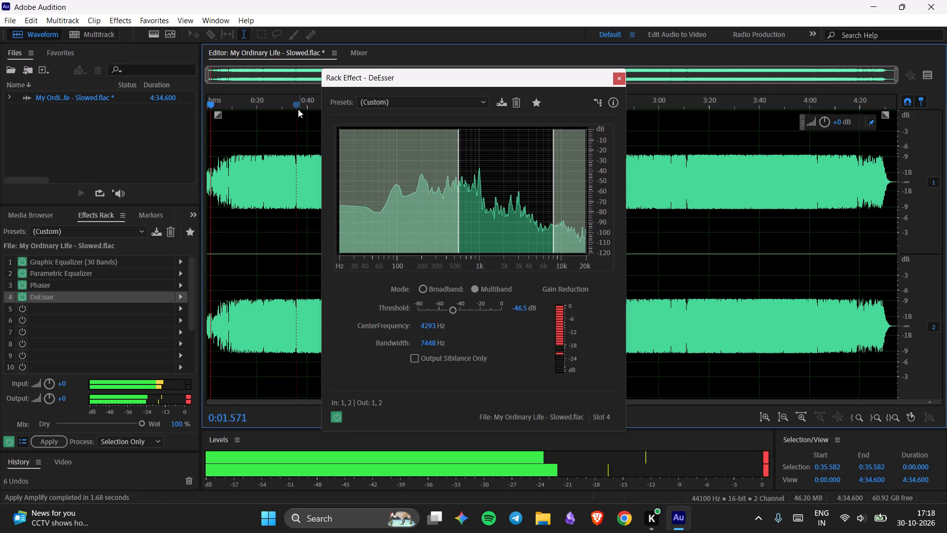
left_click(296, 107)
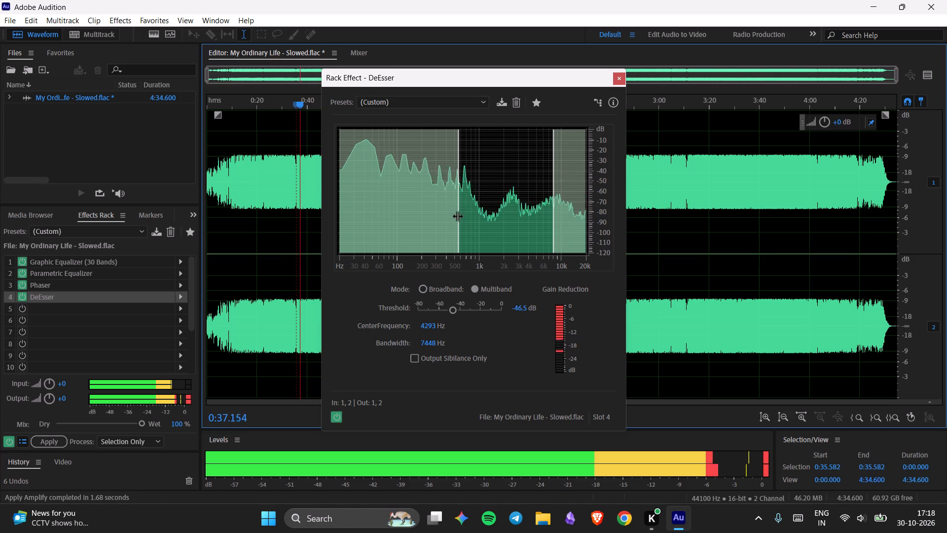
Set the DeEsser to 4267 Hz center frequency and 7500 Hz bandwidth, with a threshold of -29.1 dB.
left_click(456, 215)
left_click_drag(458, 215, 439, 218)
left_click_drag(455, 306, 470, 313)
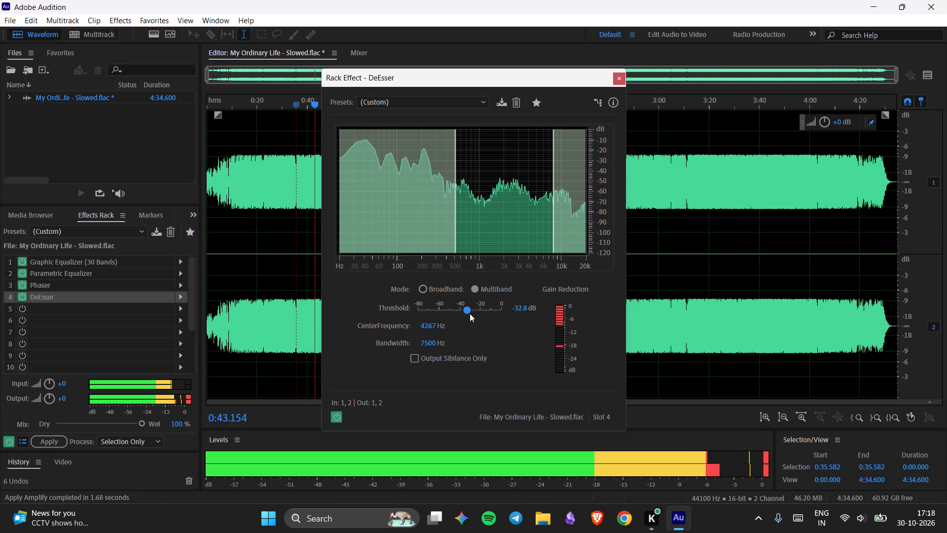
left_click_drag(470, 313, 494, 322)
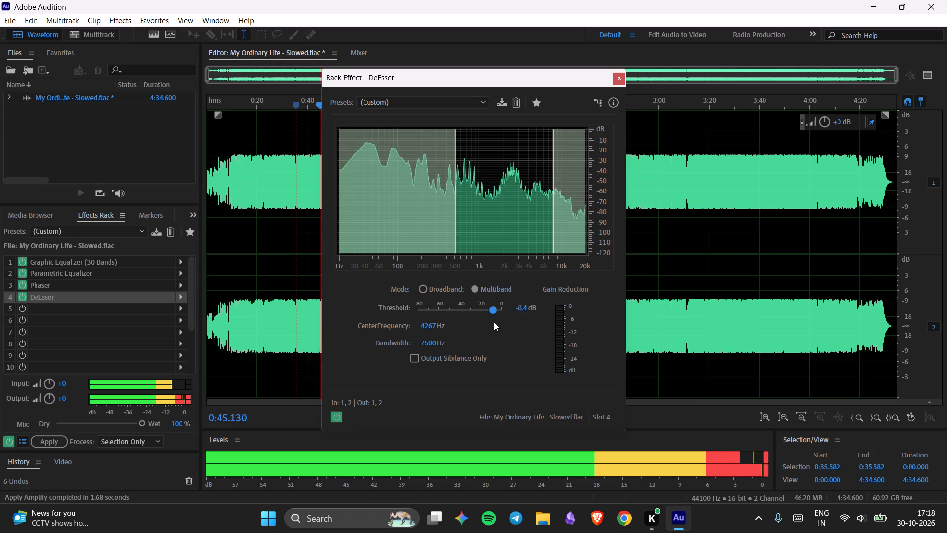
left_click_drag(494, 322, 484, 325)
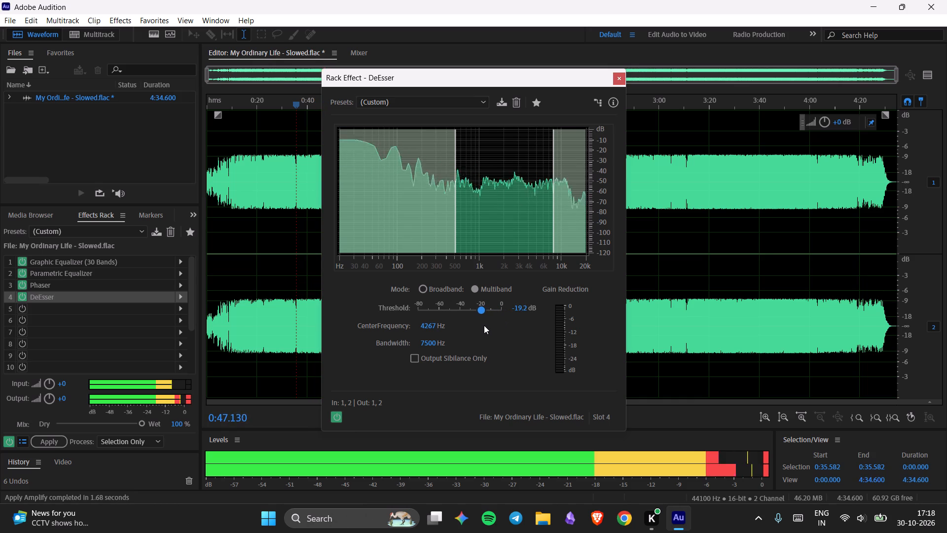
left_click_drag(484, 325, 475, 334)
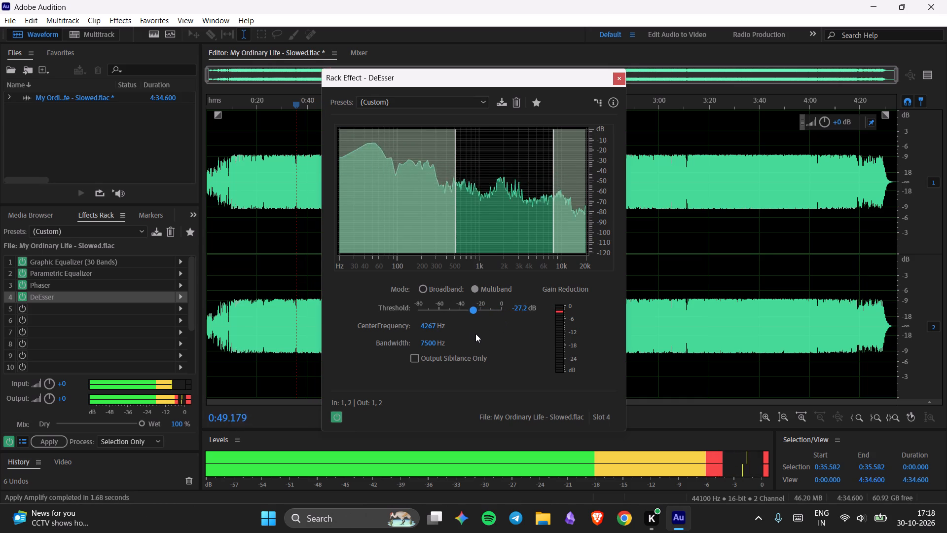
left_click_drag(475, 334, 473, 338)
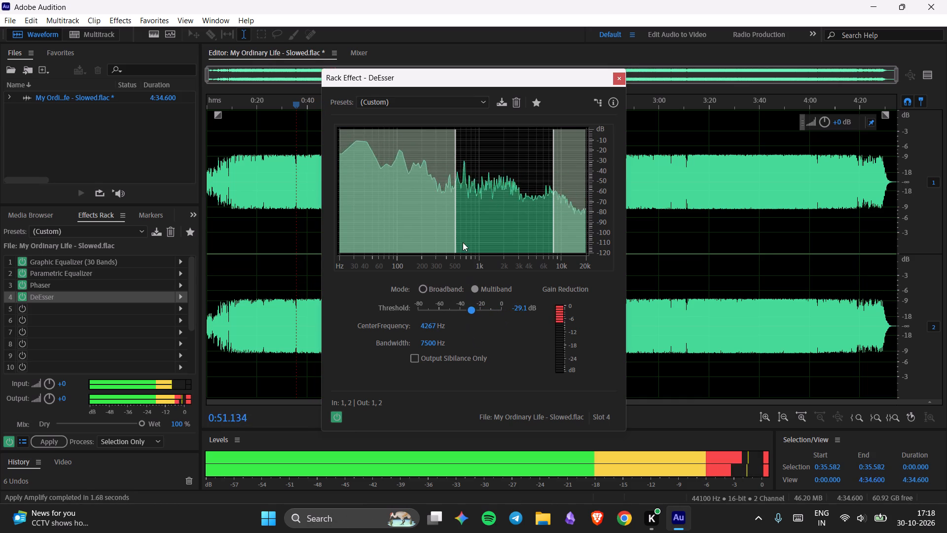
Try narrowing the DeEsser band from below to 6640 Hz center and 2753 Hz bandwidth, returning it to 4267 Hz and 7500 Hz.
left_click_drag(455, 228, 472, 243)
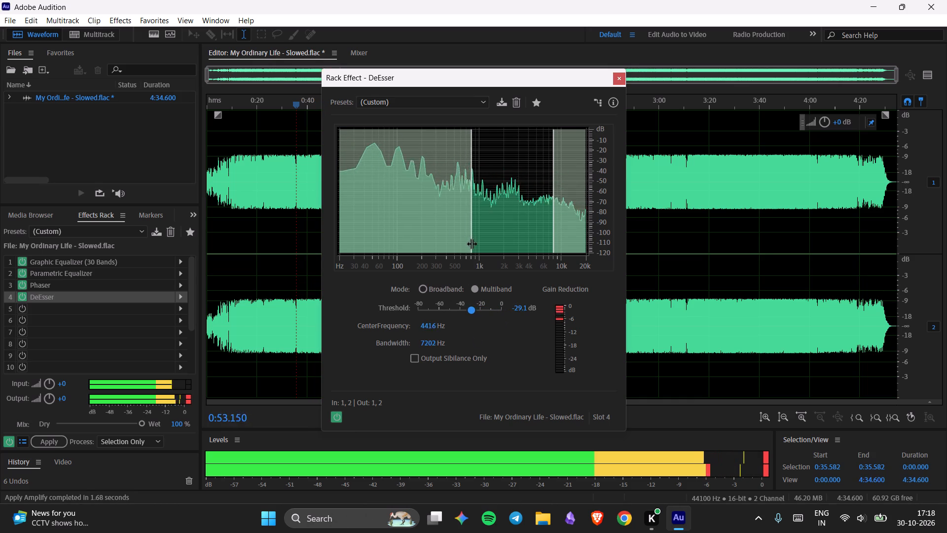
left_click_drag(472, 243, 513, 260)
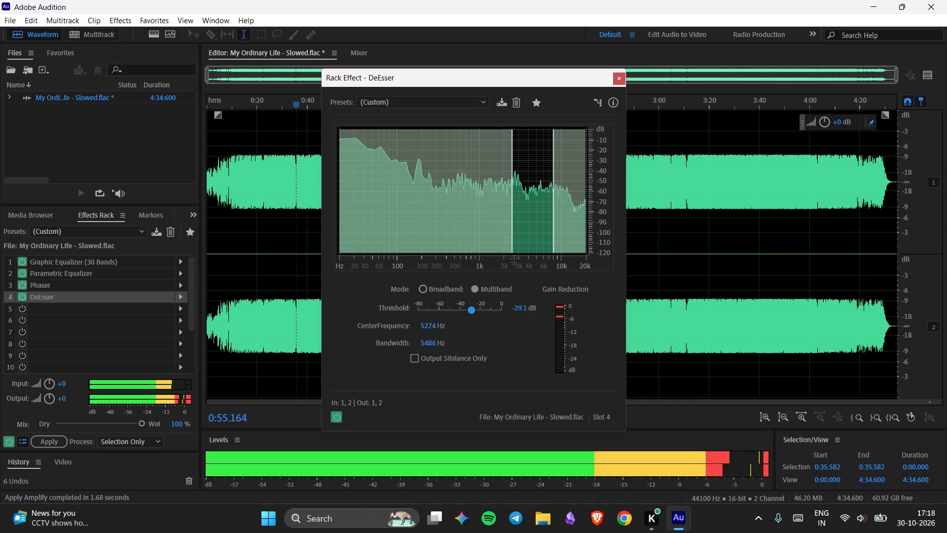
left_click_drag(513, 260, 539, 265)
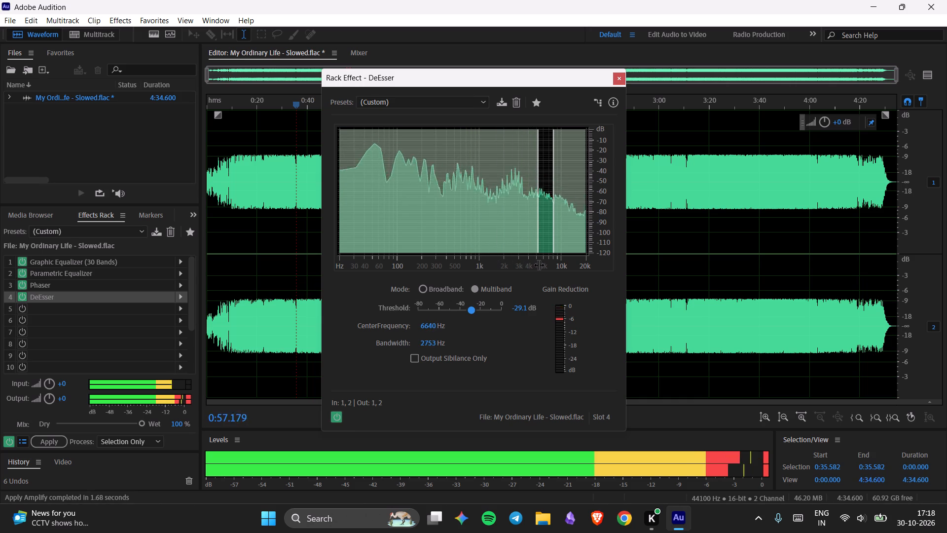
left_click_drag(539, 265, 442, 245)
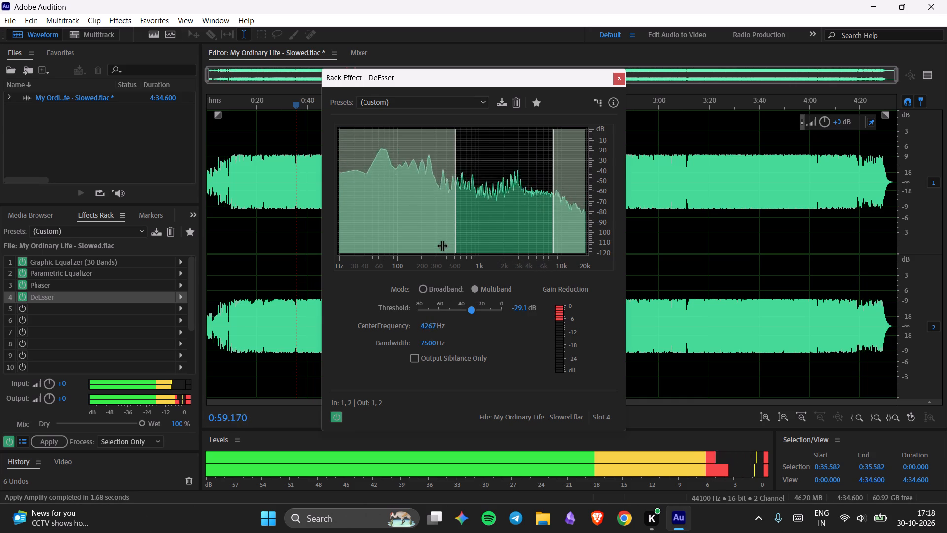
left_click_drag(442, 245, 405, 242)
Lower the upper edge of the DeEsser band to about 3.5 kHz after trying narrower and wider ranges.
left_click_drag(554, 231, 536, 232)
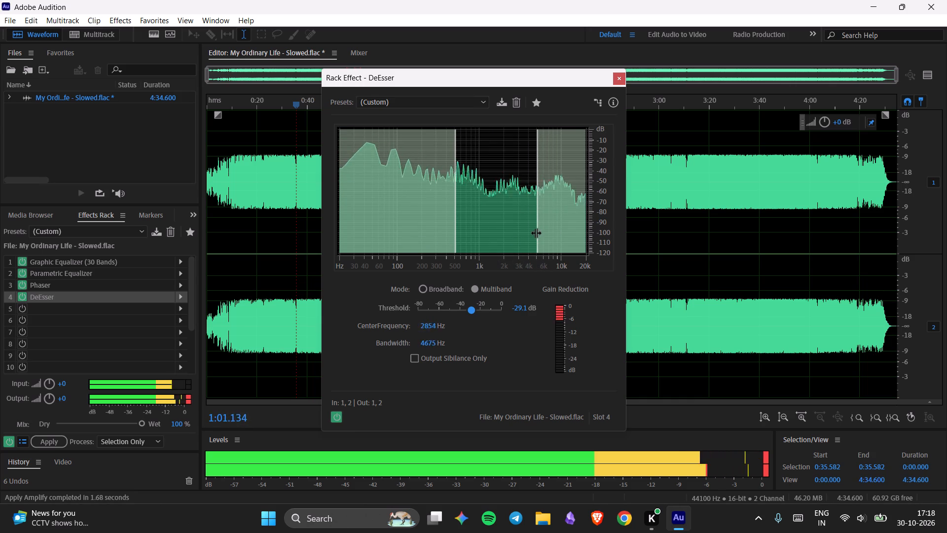
left_click_drag(536, 232, 487, 239)
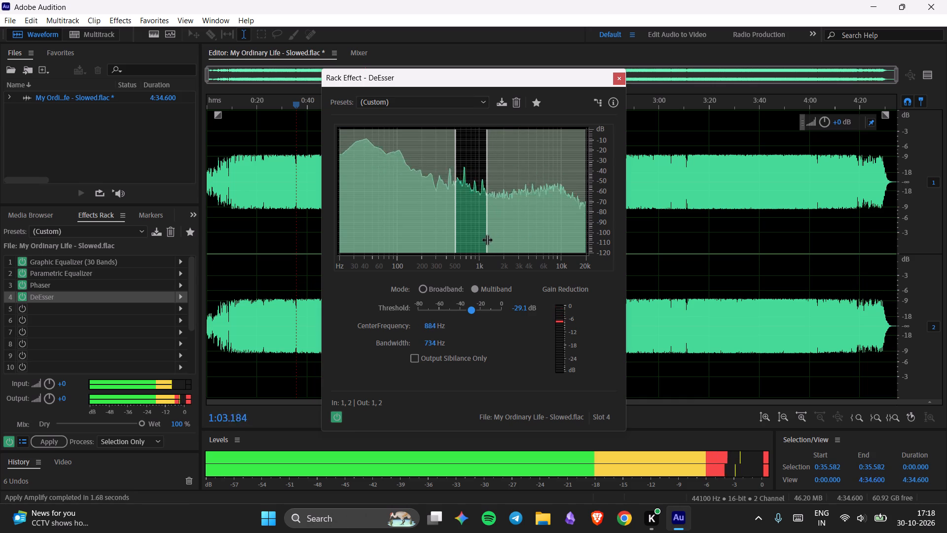
left_click_drag(487, 239, 533, 253)
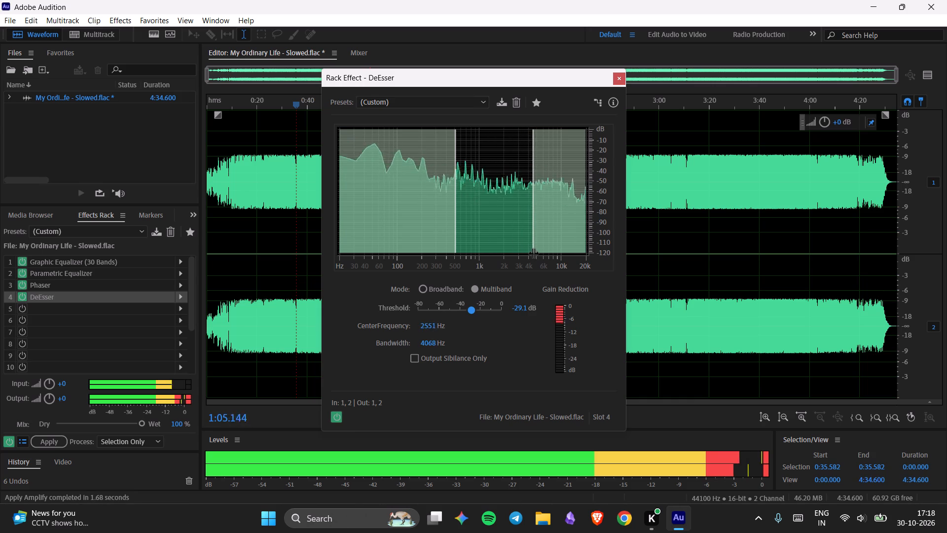
left_click_drag(533, 253, 542, 256)
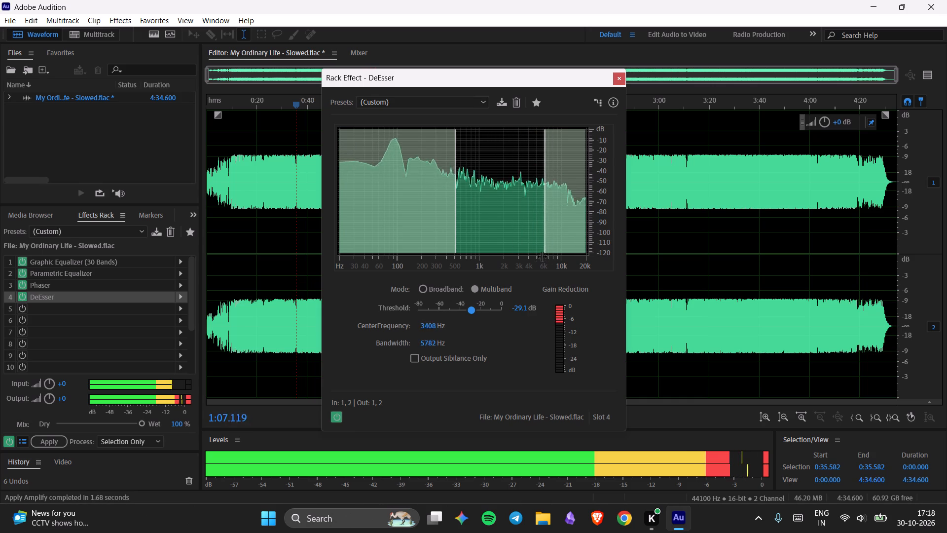
left_click_drag(542, 256, 523, 254)
Adjust the lower edge of the DeEsser band for a center frequency of 1903 Hz and a bandwidth of 3150 Hz.
left_click_drag(456, 216, 443, 216)
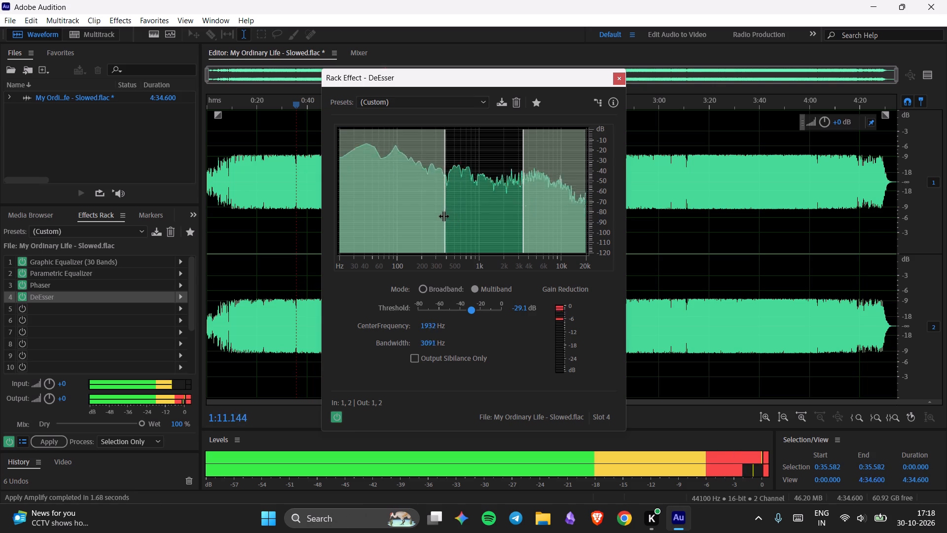
left_click_drag(443, 216, 350, 232)
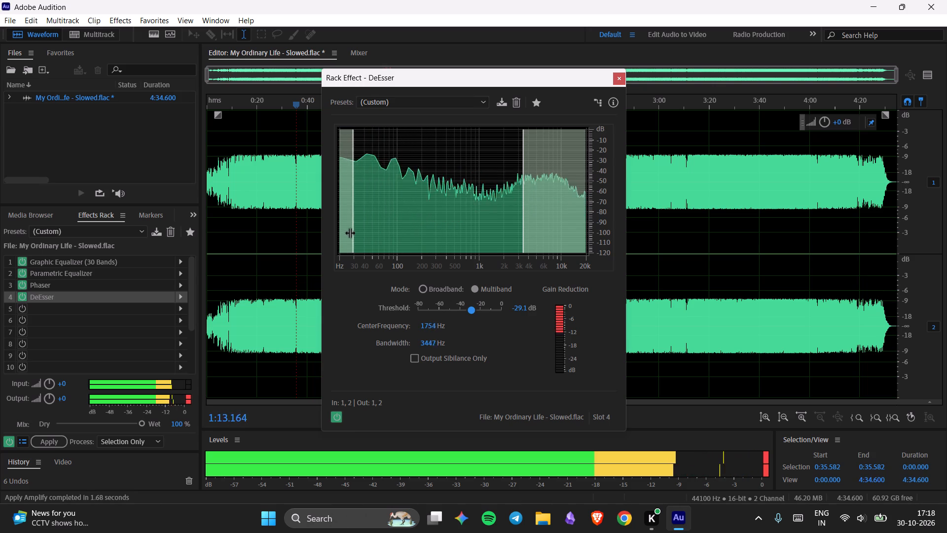
left_click_drag(350, 232, 375, 237)
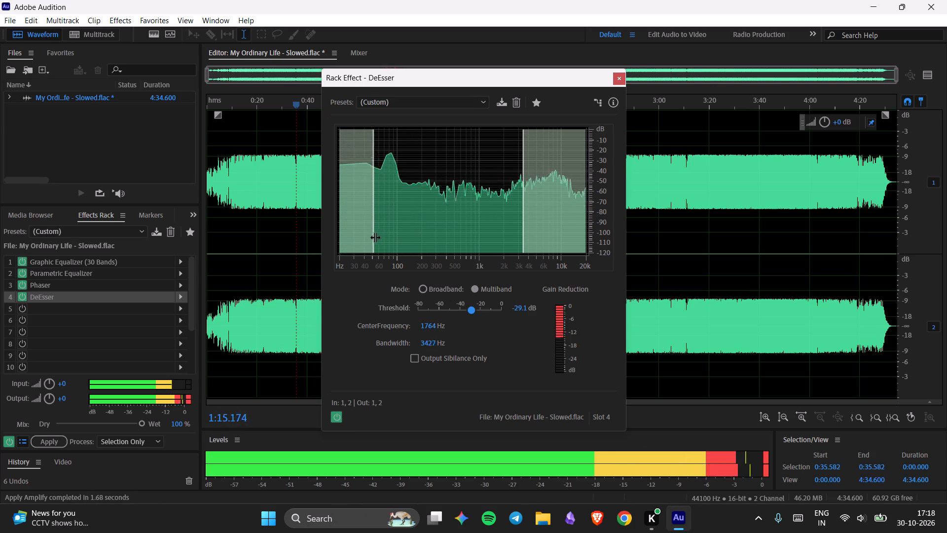
left_click_drag(375, 237, 440, 241)
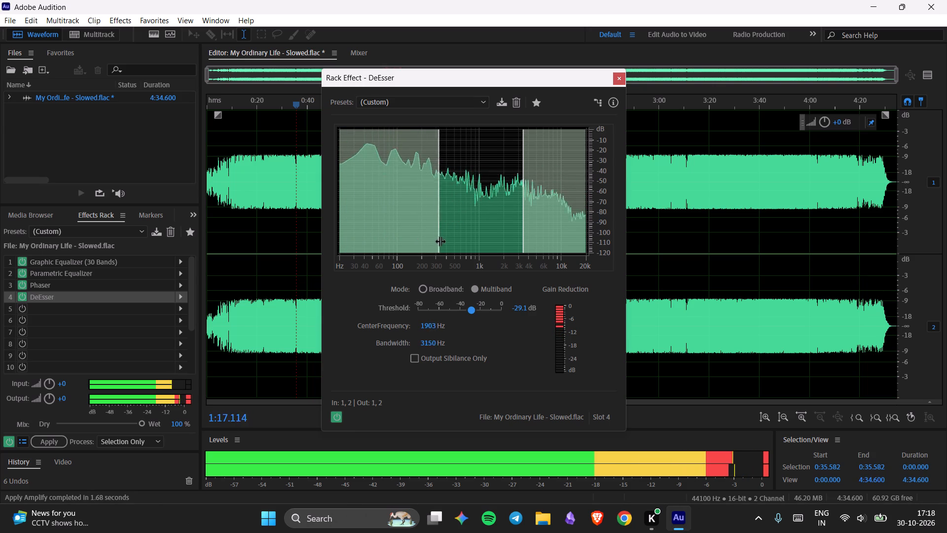
Raise the lower and upper edges of the DeEsser band for a center frequency of 4500 Hz and a bandwidth of 7500 Hz.
left_click_drag(440, 241, 456, 242)
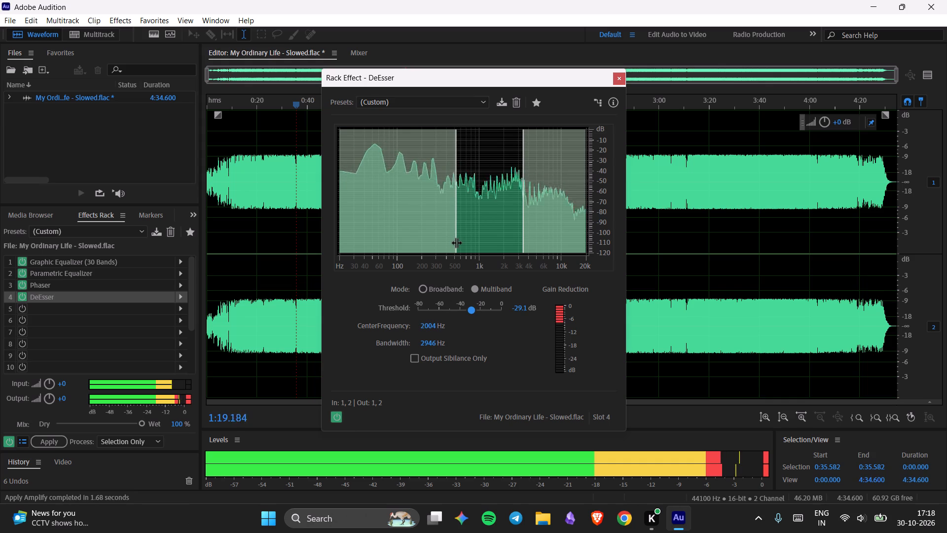
left_click_drag(456, 242, 458, 242)
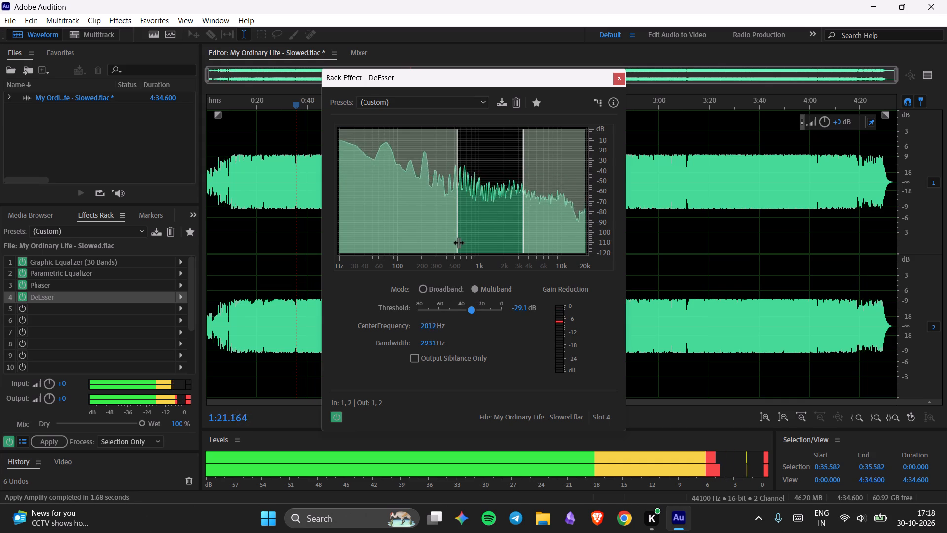
left_click_drag(458, 242, 463, 243)
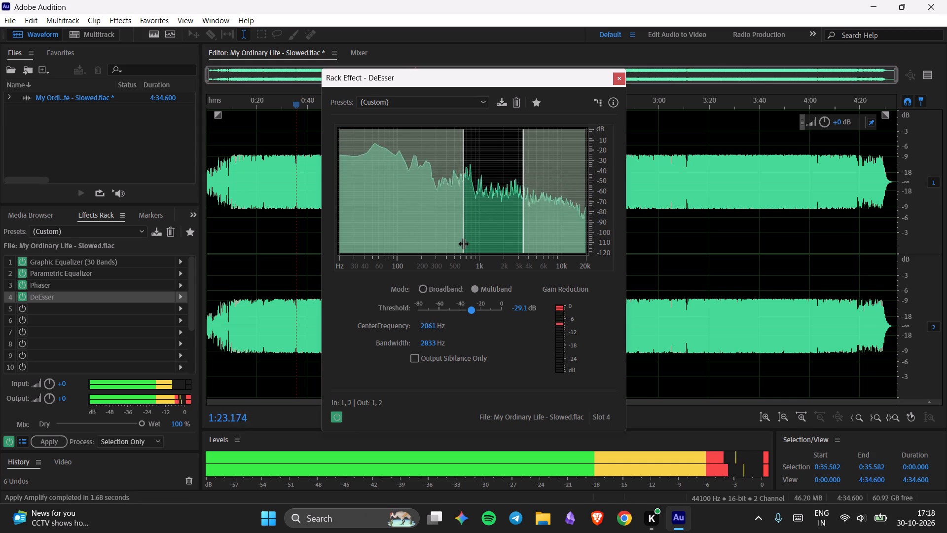
left_click_drag(463, 243, 469, 243)
left_click_drag(522, 236, 525, 238)
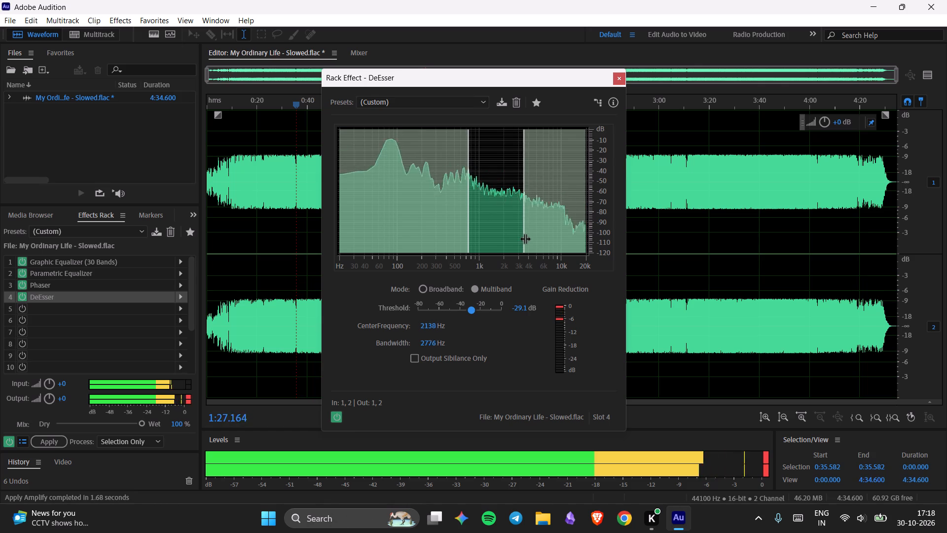
left_click_drag(525, 238, 552, 249)
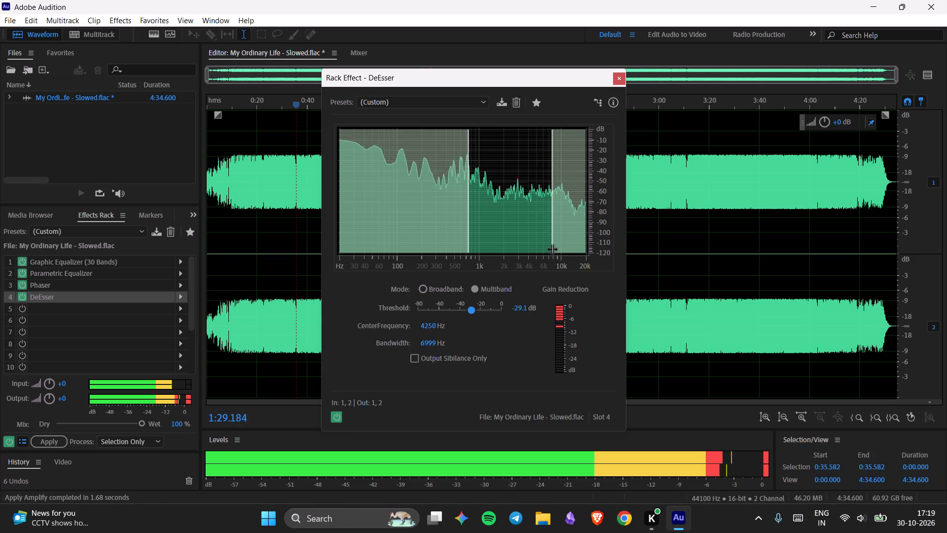
left_click_drag(552, 249, 557, 250)
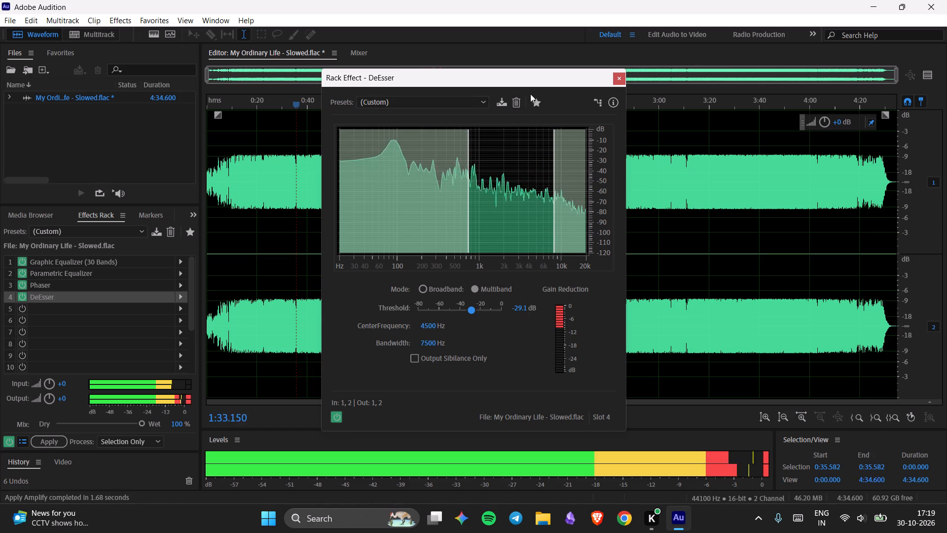
Examine the waveform around the playhead at different zoom levels while the track plays from about 1:35 to 1:59.
left_click_drag(525, 82, 501, 224)
scroll(479, 156, "up", 6, "ctrl")
scroll(573, 175, "up", 2, "ctrl")
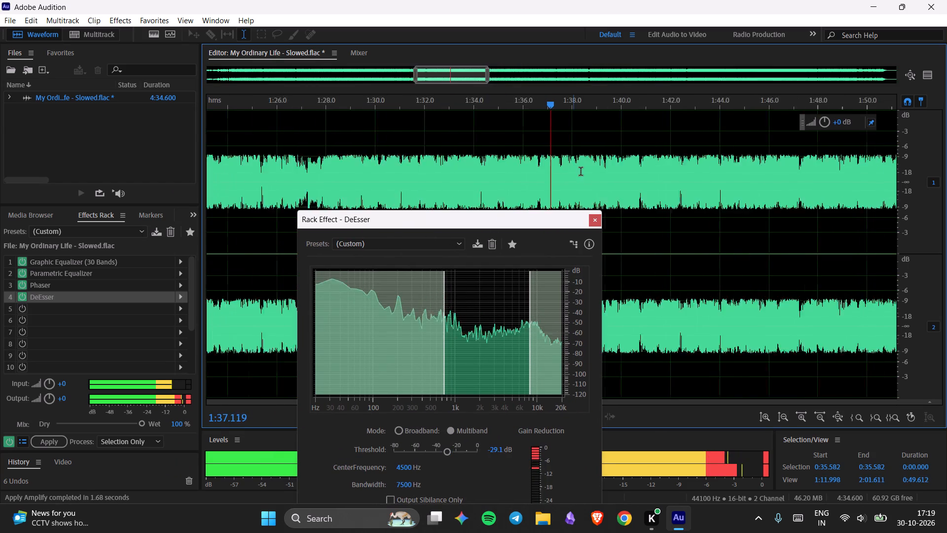
scroll(581, 172, "up", 9, "ctrl")
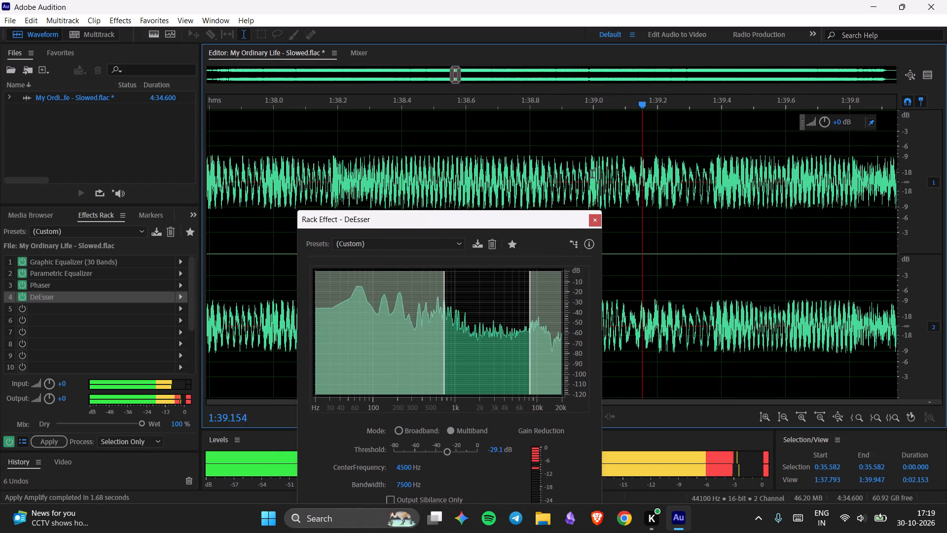
scroll(594, 172, "up", 12, "ctrl")
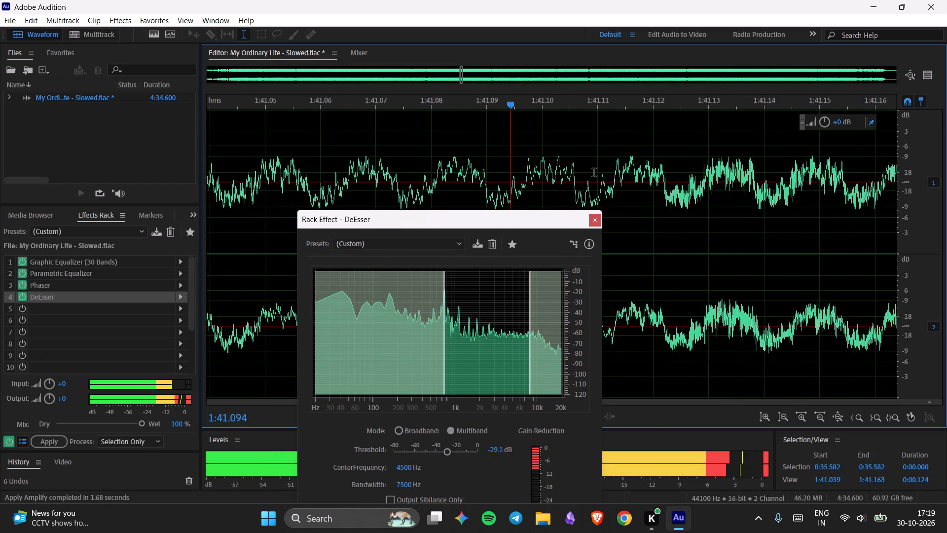
scroll(594, 173, "up", 15, "ctrl")
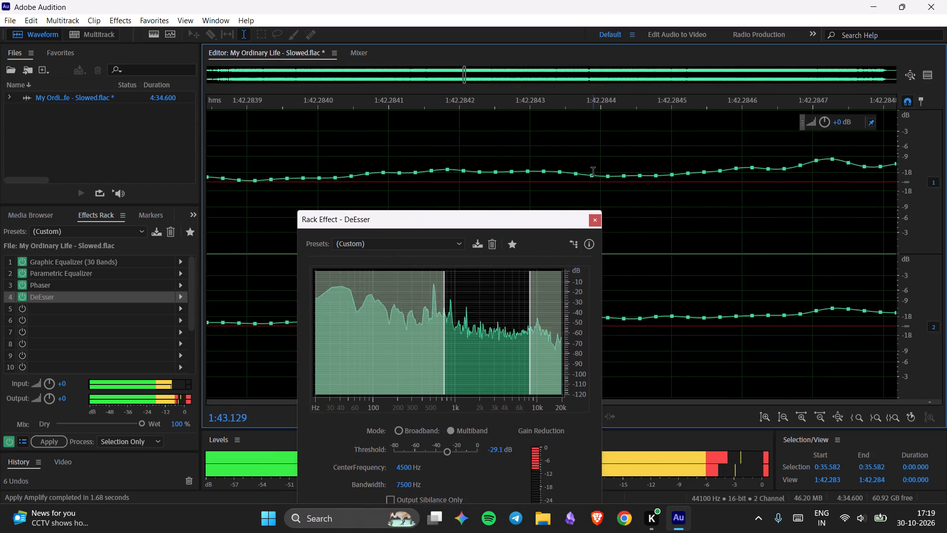
scroll(593, 171, "down", 18, "ctrl")
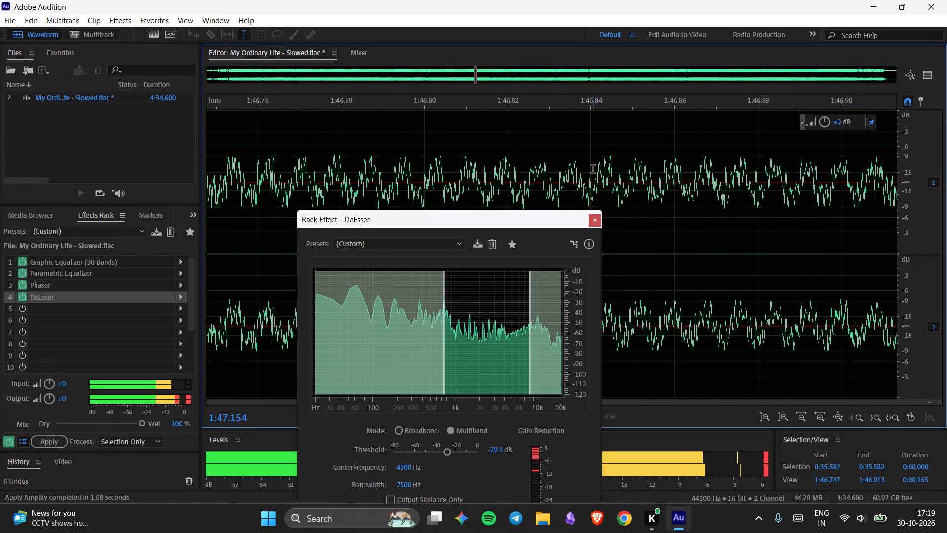
scroll(593, 170, "up", 1, "ctrl")
scroll(595, 180, "down", 5, "ctrl")
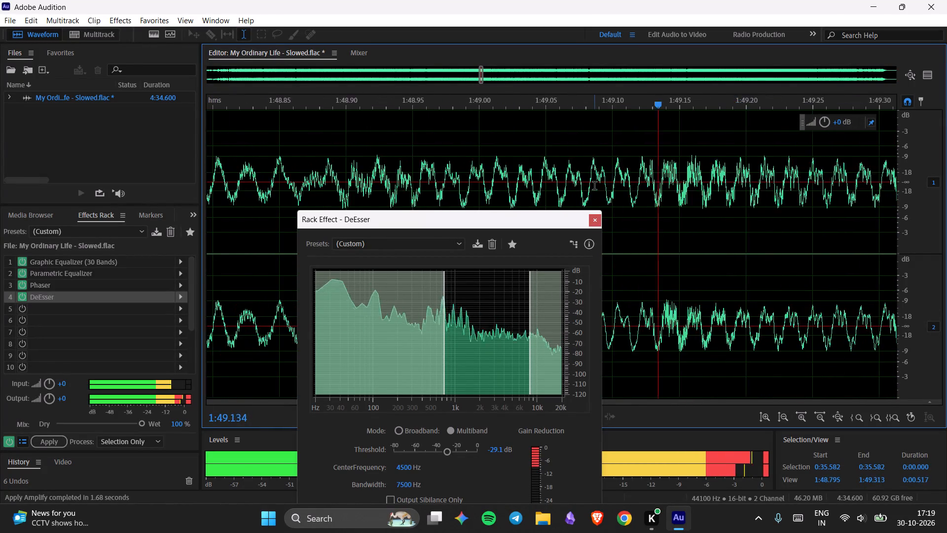
scroll(595, 182, "down", 9, "ctrl")
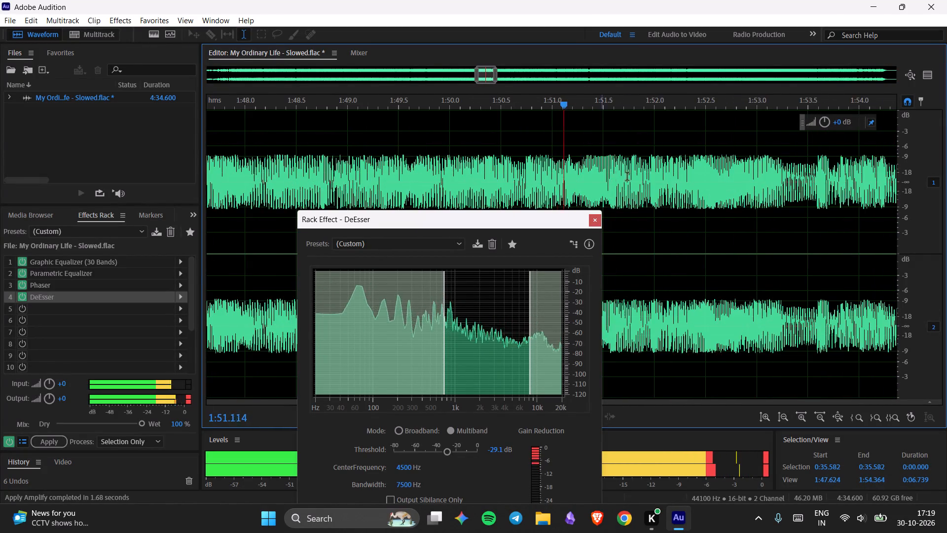
scroll(672, 184, "up", 8, "ctrl")
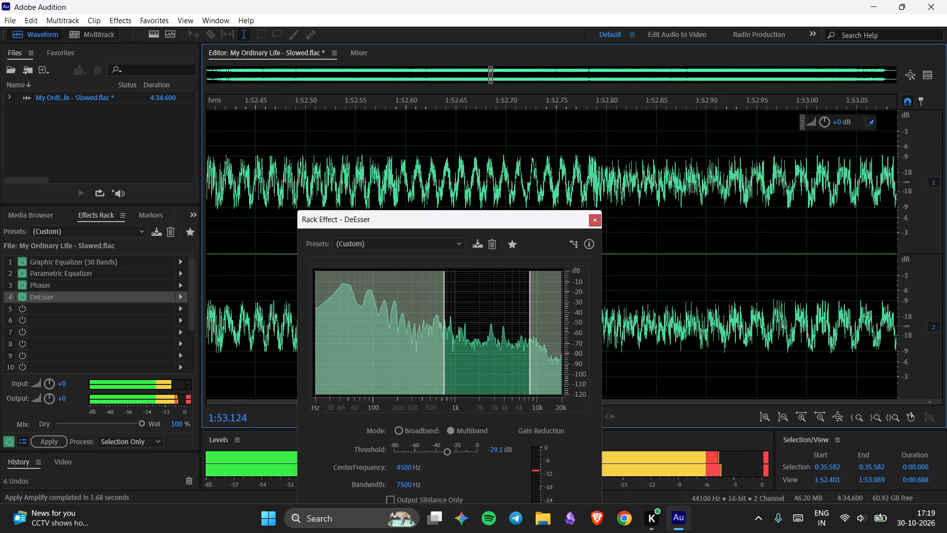
scroll(692, 189, "up", 1, "ctrl")
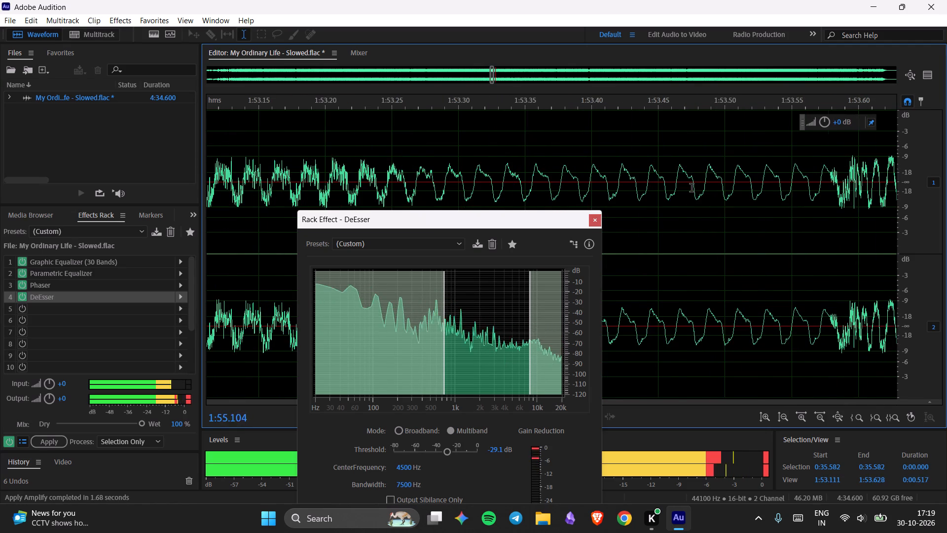
scroll(692, 189, "down", 4, "ctrl")
scroll(691, 193, "up", 1, "ctrl")
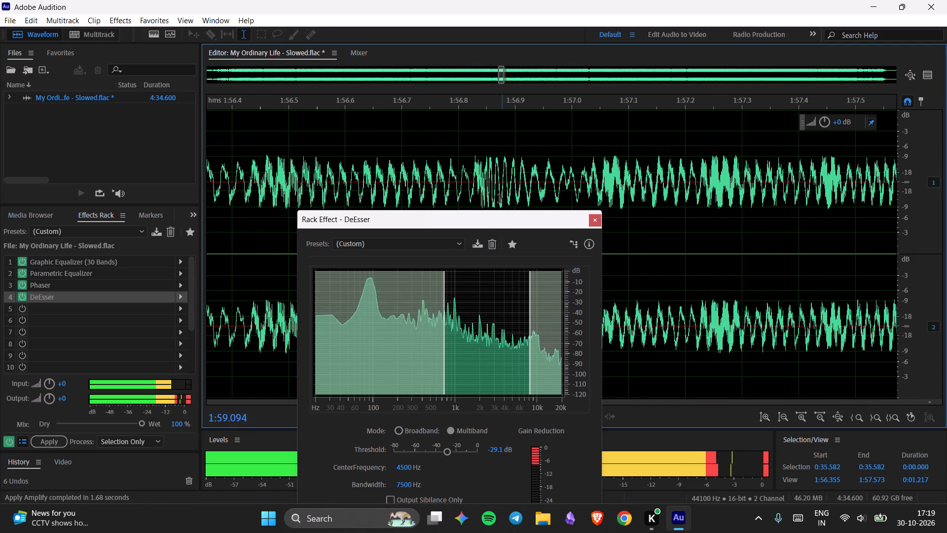
Inspect further sections of the playing track's waveform, moving ahead to the range from about 2:12.5 to 2:17.6.
left_click_drag(509, 224, 562, 163)
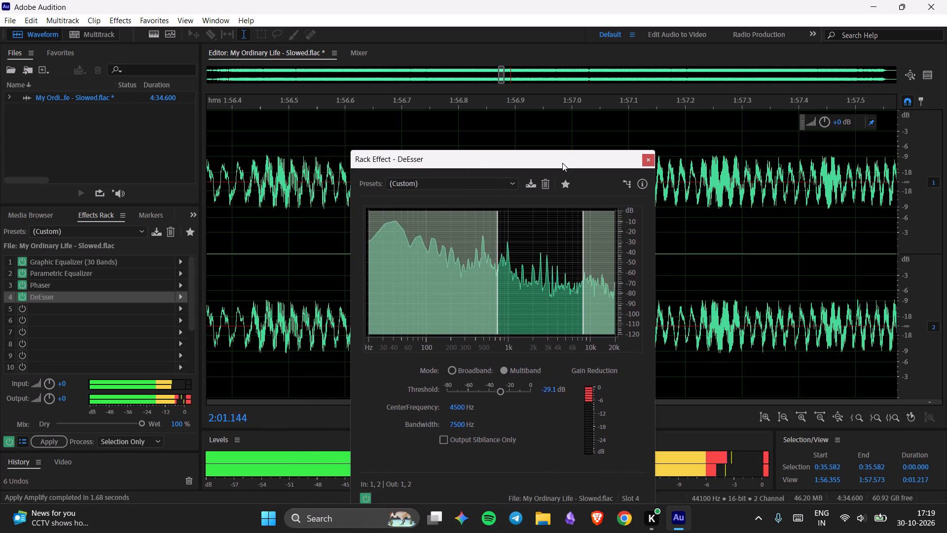
left_click_drag(562, 163, 563, 162)
left_click_drag(501, 78, 517, 84)
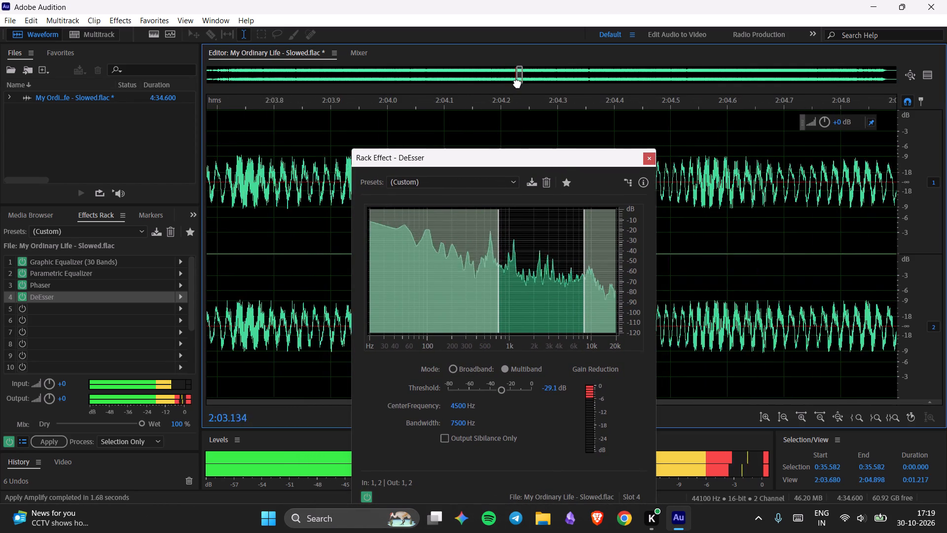
left_click_drag(517, 84, 518, 84)
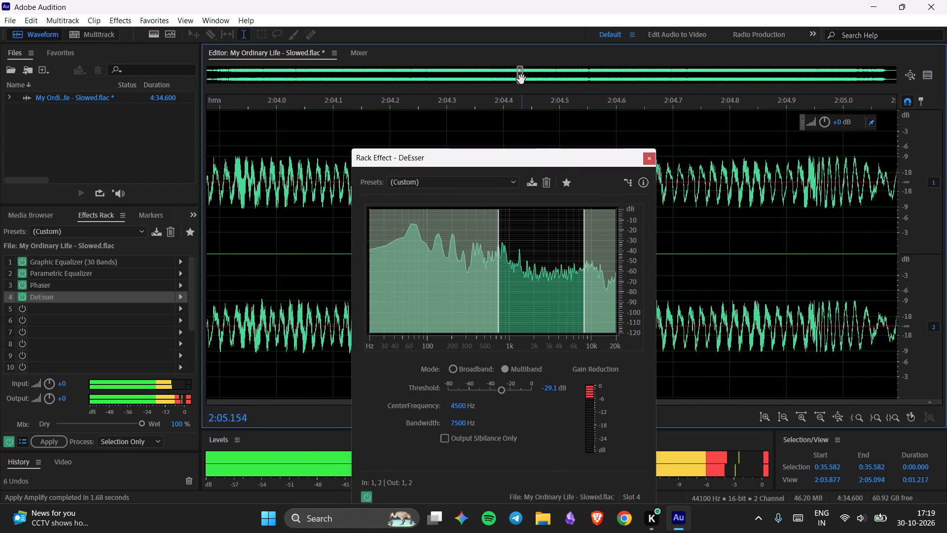
left_click_drag(522, 77, 526, 79)
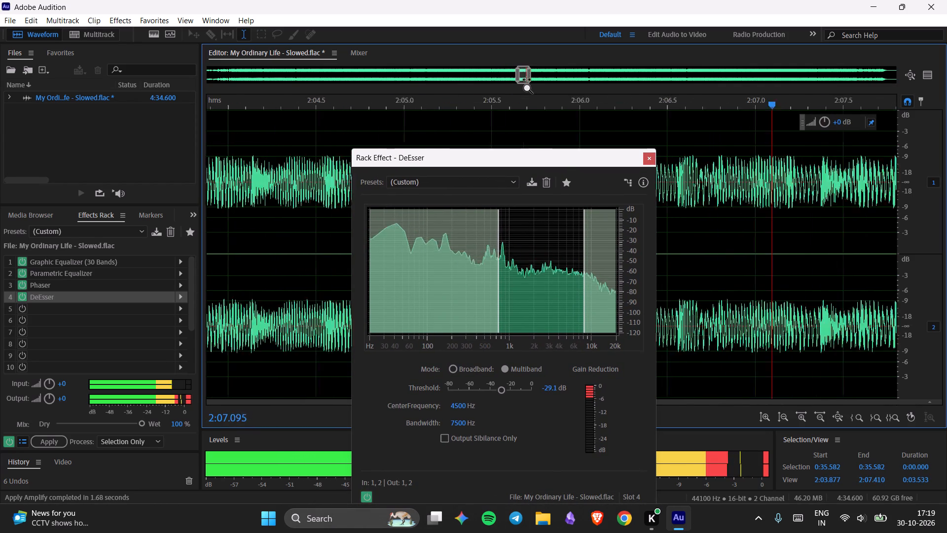
left_click_drag(526, 79, 528, 82)
left_click_drag(524, 79, 526, 79)
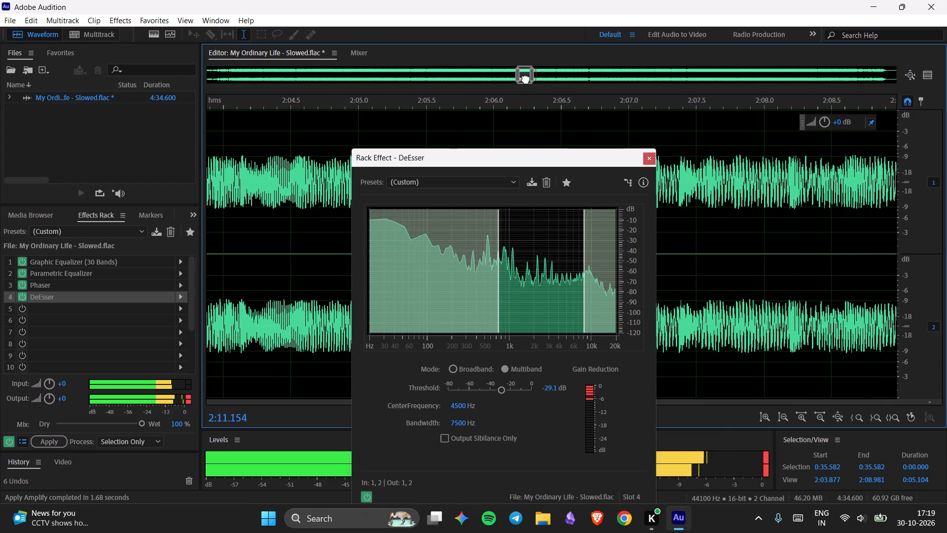
left_click_drag(526, 79, 544, 87)
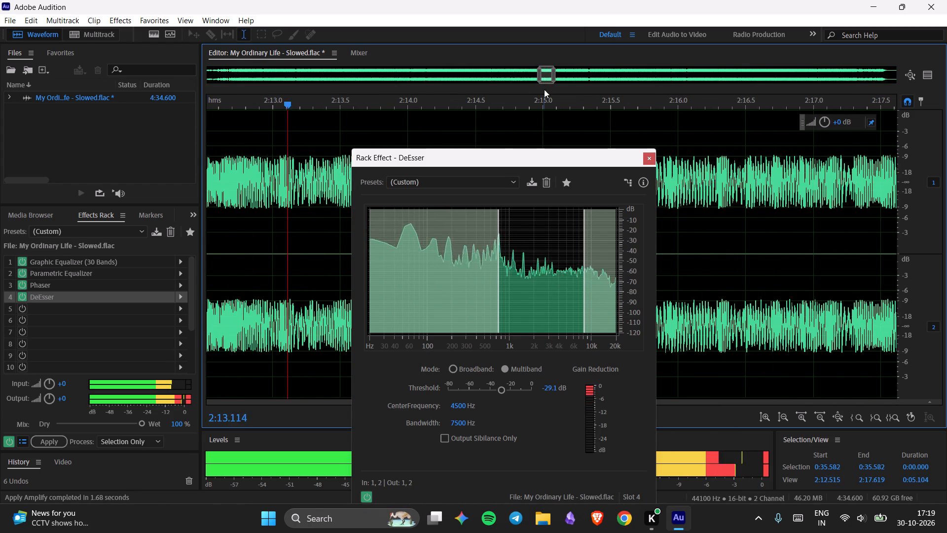
Sweep the DeEsser center frequency up to 12000 Hz and back down, settling on 4385 Hz, and close its settings.
left_click_drag(540, 161, 528, 114)
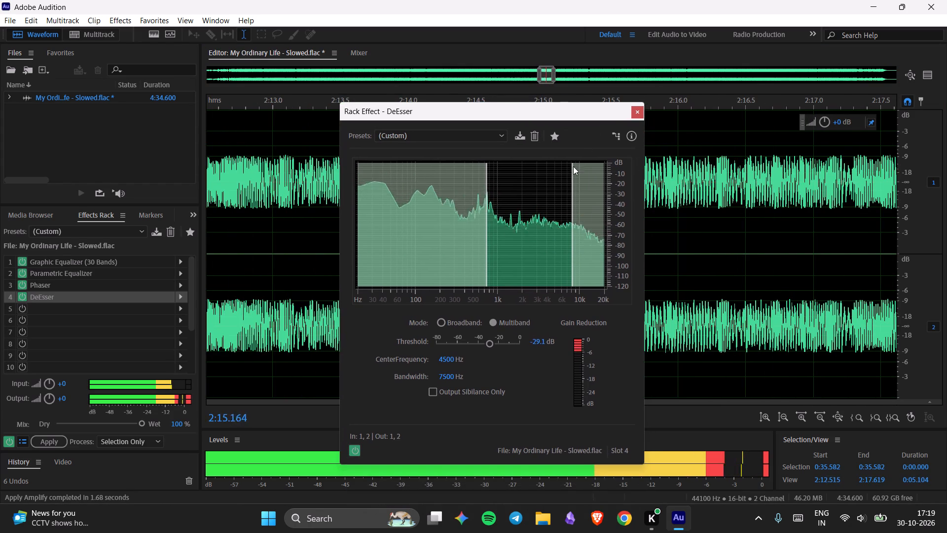
left_click_drag(448, 361, 467, 365)
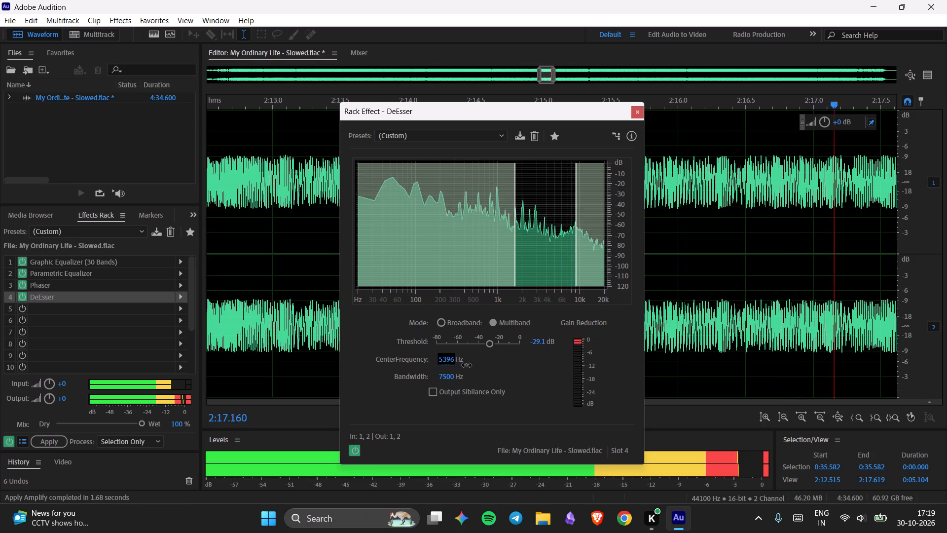
left_click_drag(467, 365, 515, 379)
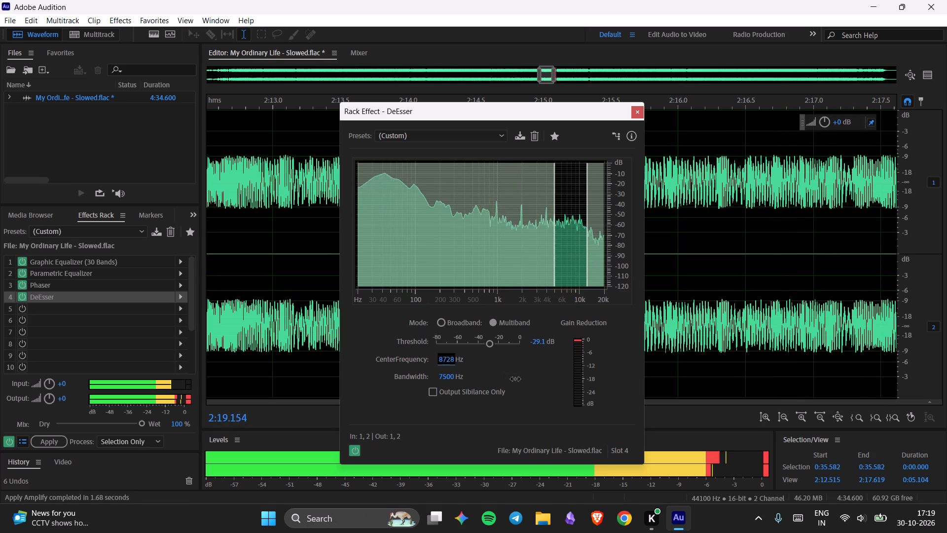
left_click_drag(515, 379, 598, 375)
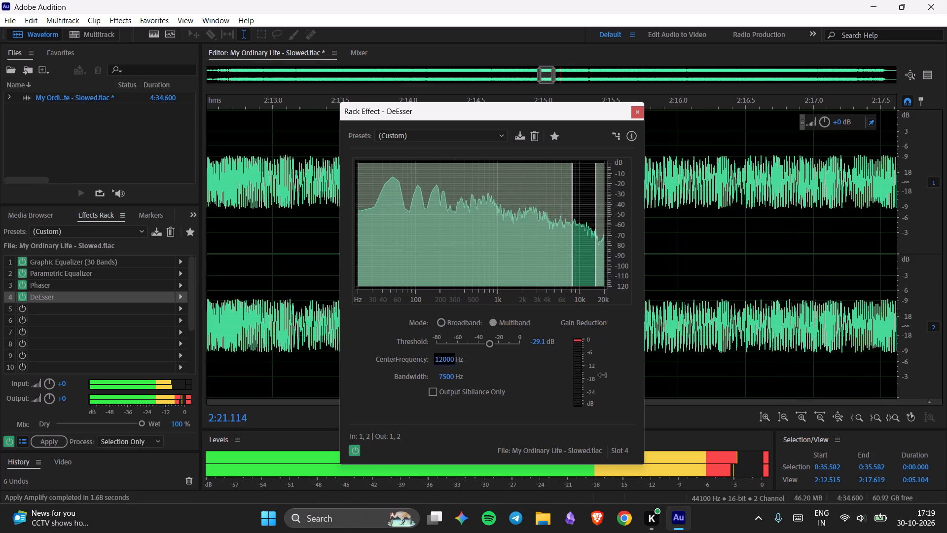
left_click_drag(598, 375, 538, 394)
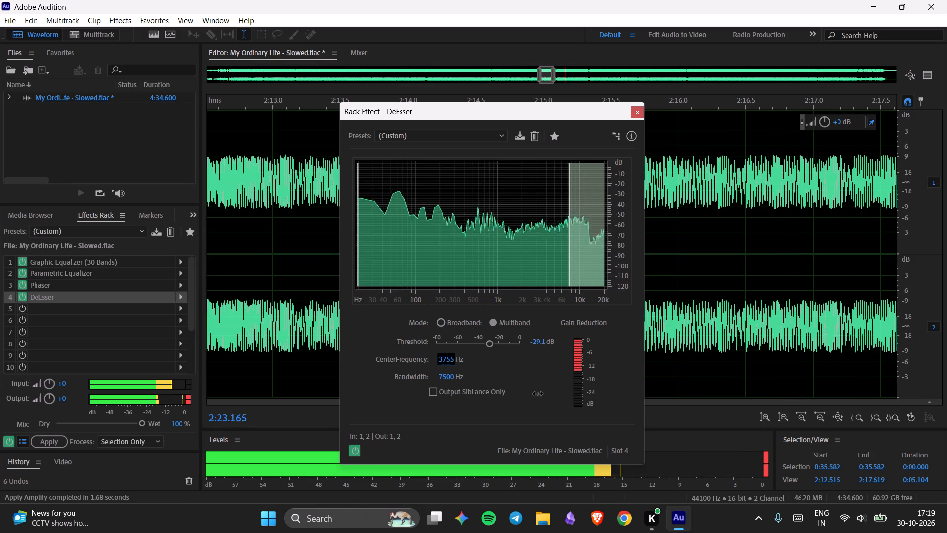
left_click_drag(538, 394, 553, 395)
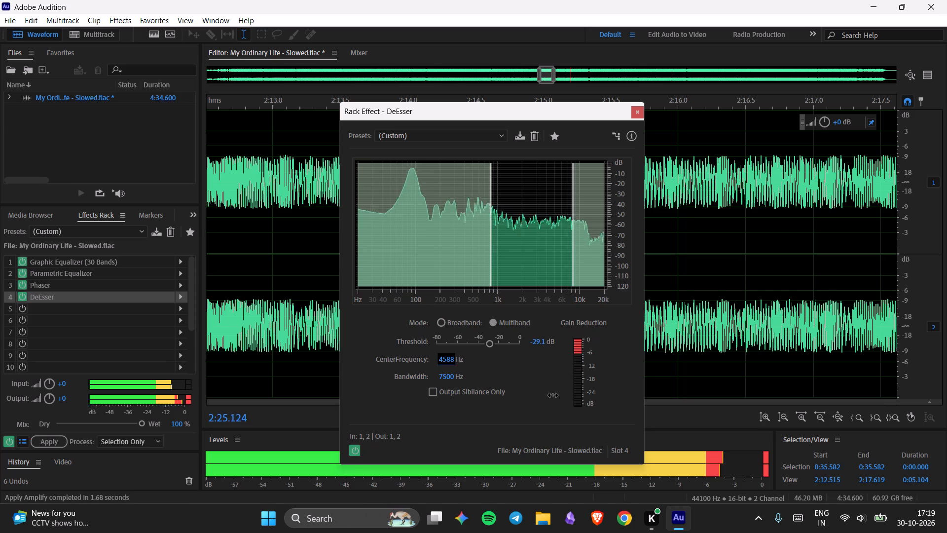
left_click_drag(553, 395, 551, 395)
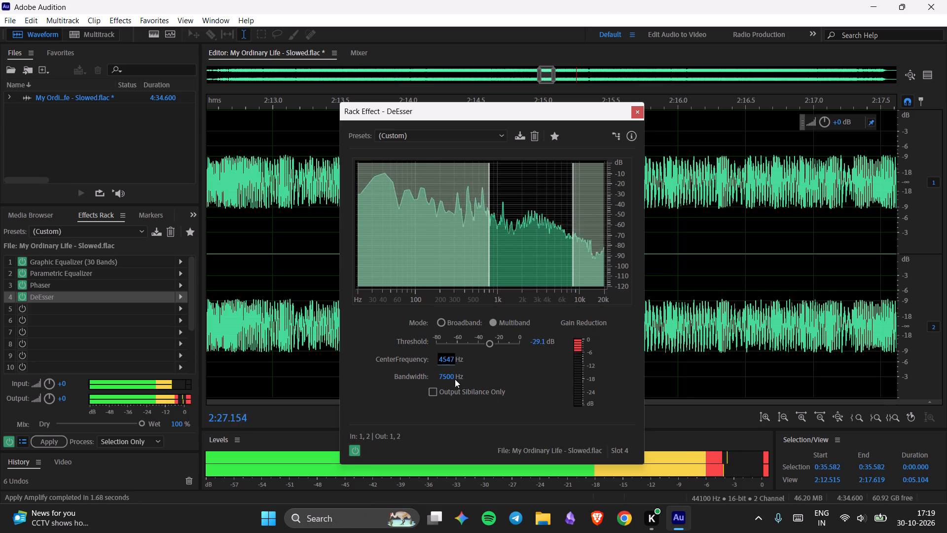
left_click(449, 379)
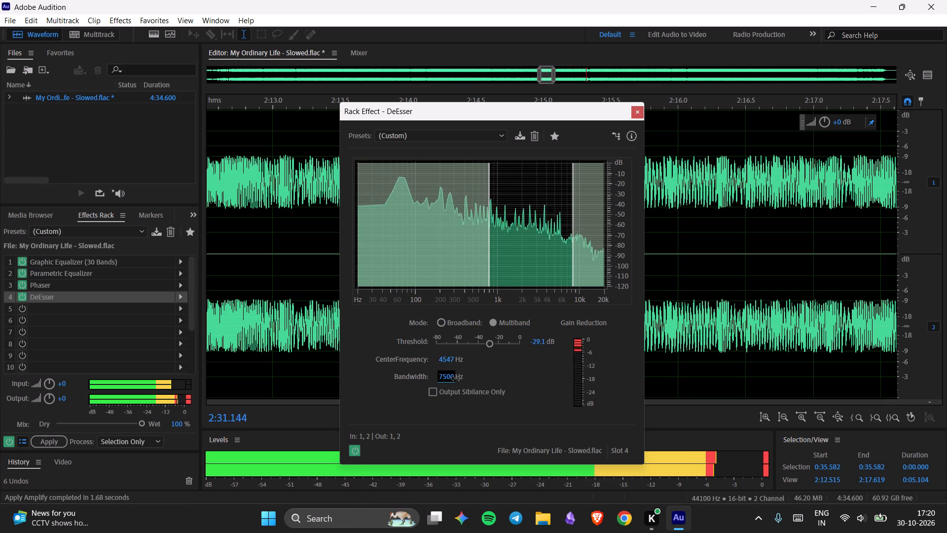
left_click(449, 362)
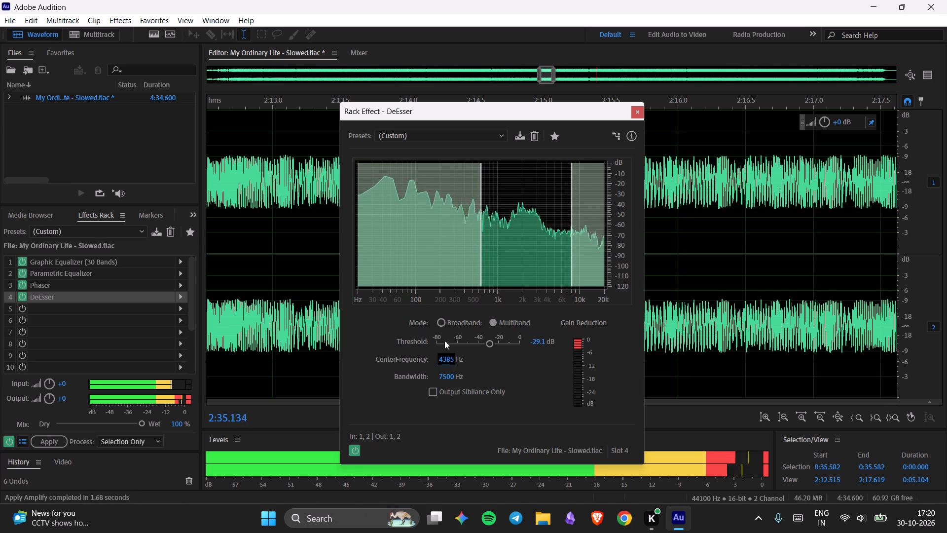
left_click(635, 118)
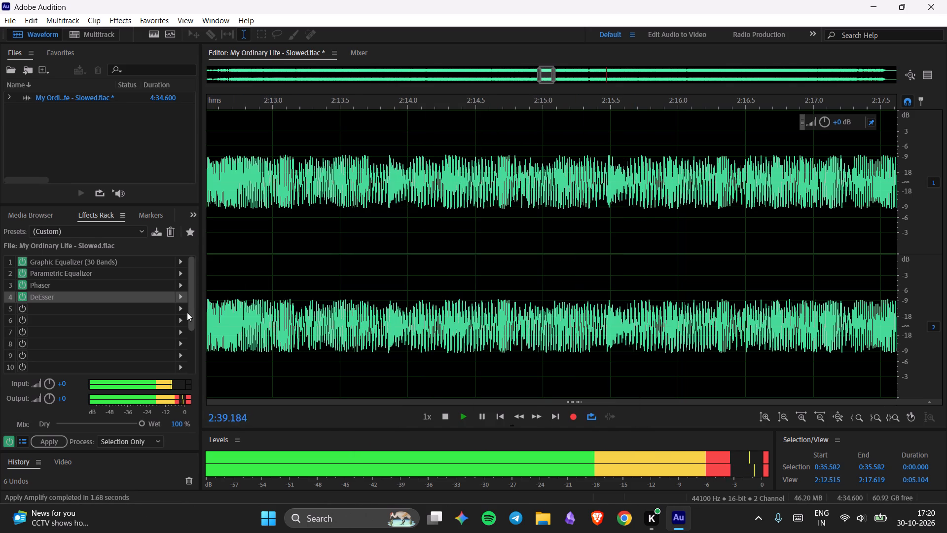
Add a Studio Reverb effect to slot 5 of the Effects Rack.
left_click(177, 303)
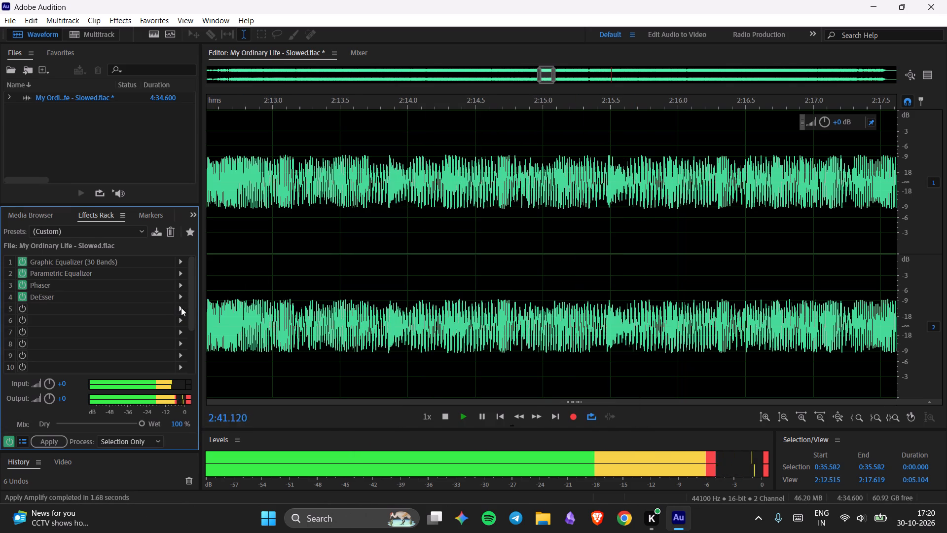
left_click(181, 307)
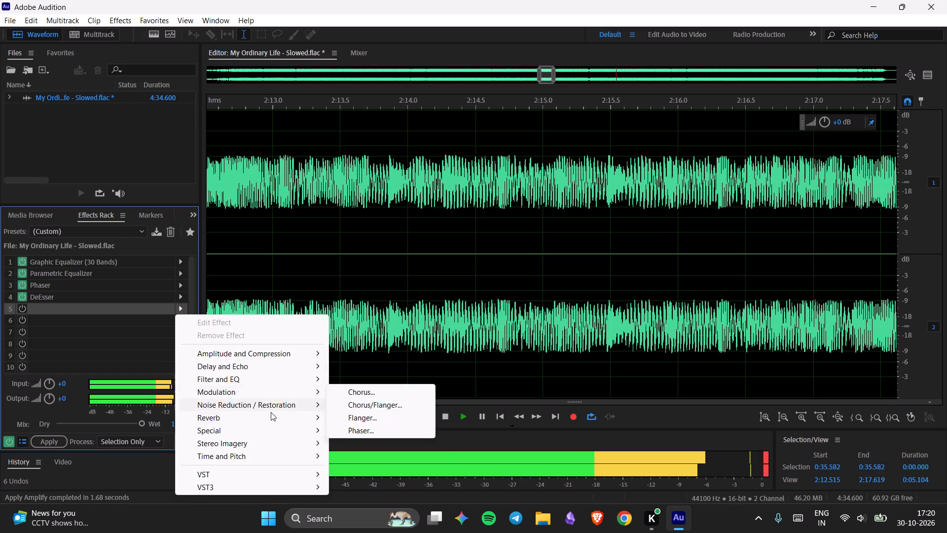
left_click(359, 456)
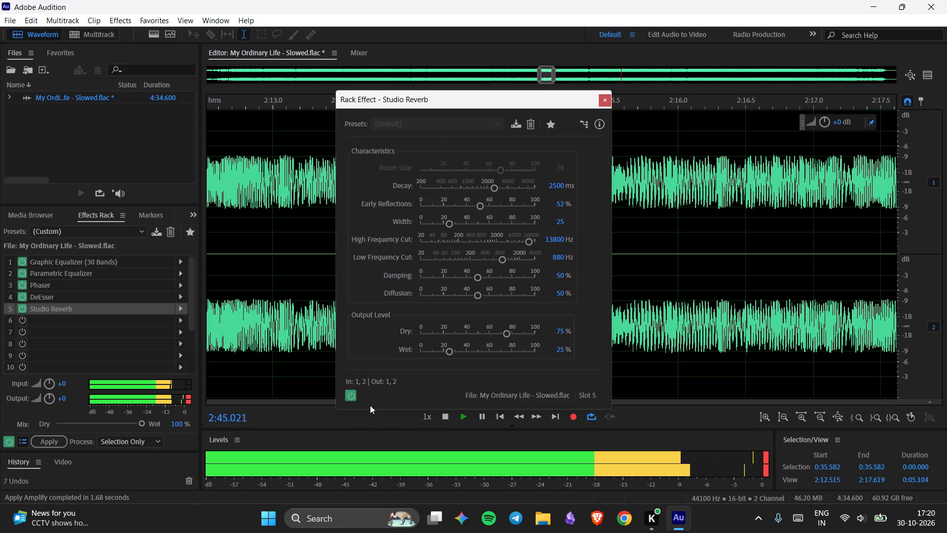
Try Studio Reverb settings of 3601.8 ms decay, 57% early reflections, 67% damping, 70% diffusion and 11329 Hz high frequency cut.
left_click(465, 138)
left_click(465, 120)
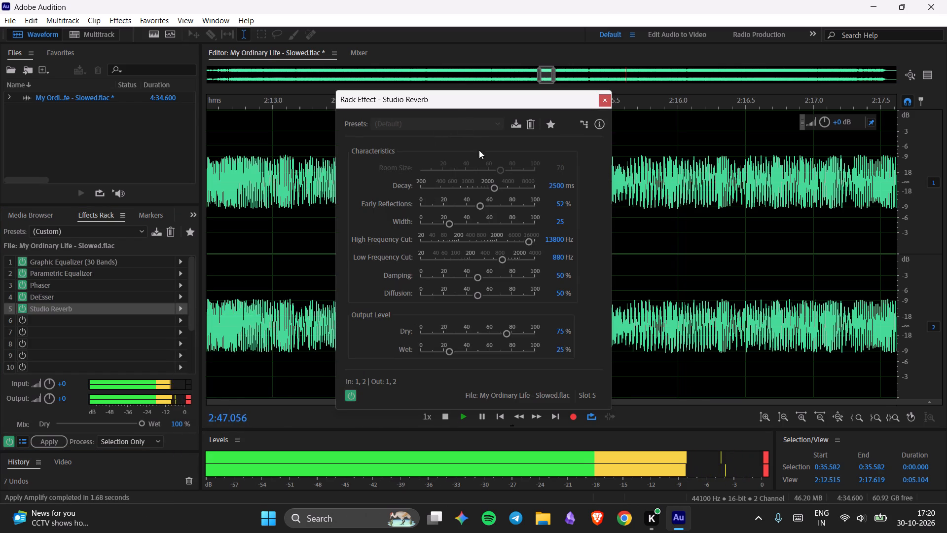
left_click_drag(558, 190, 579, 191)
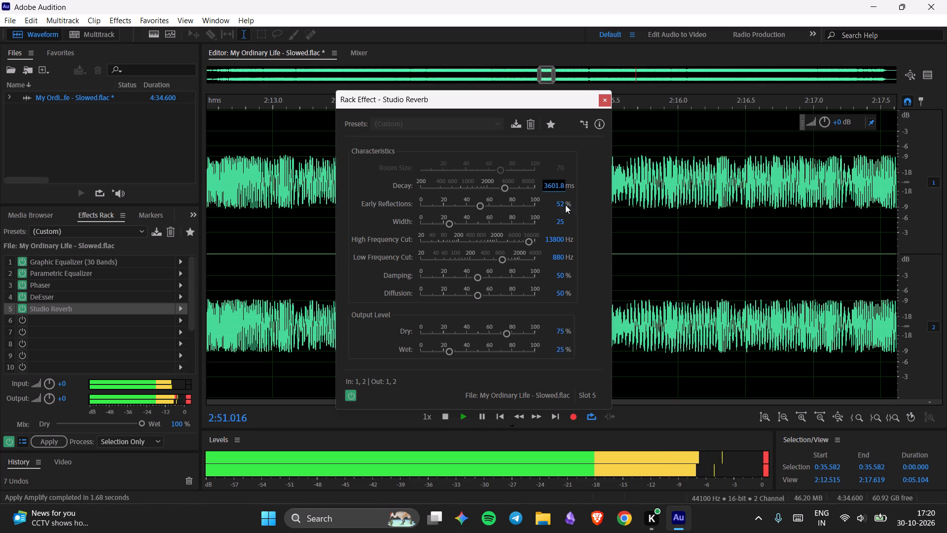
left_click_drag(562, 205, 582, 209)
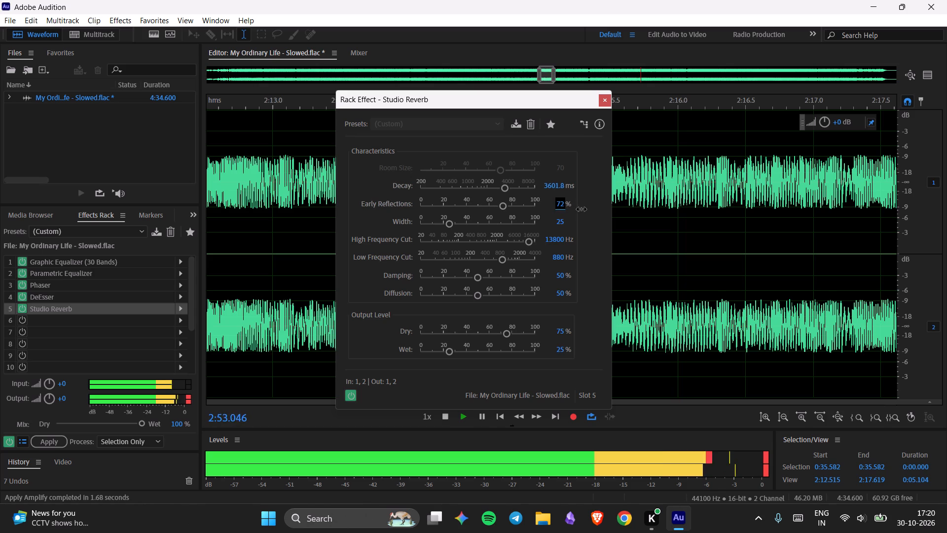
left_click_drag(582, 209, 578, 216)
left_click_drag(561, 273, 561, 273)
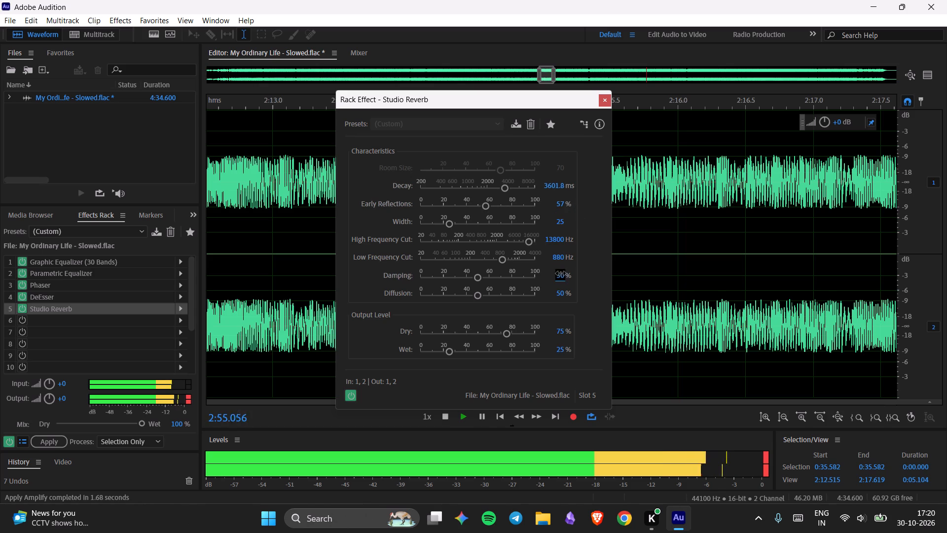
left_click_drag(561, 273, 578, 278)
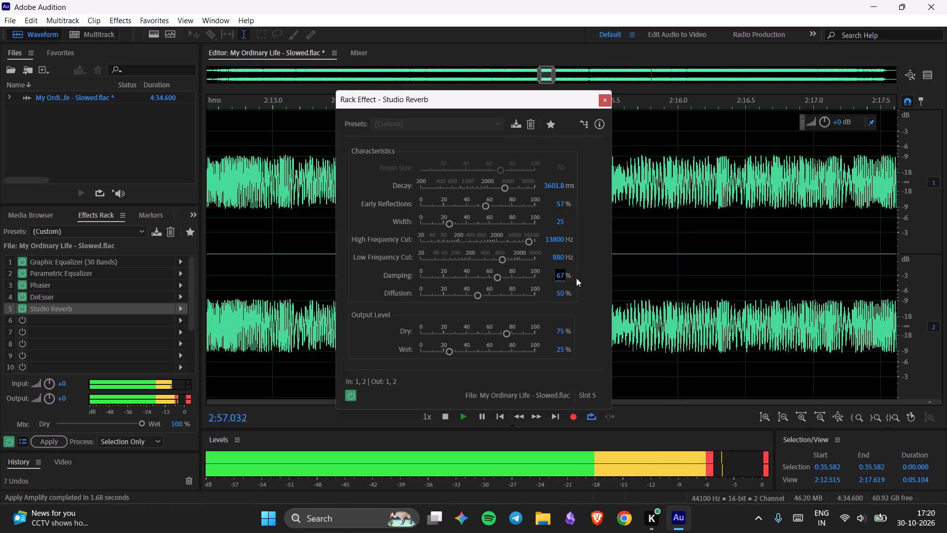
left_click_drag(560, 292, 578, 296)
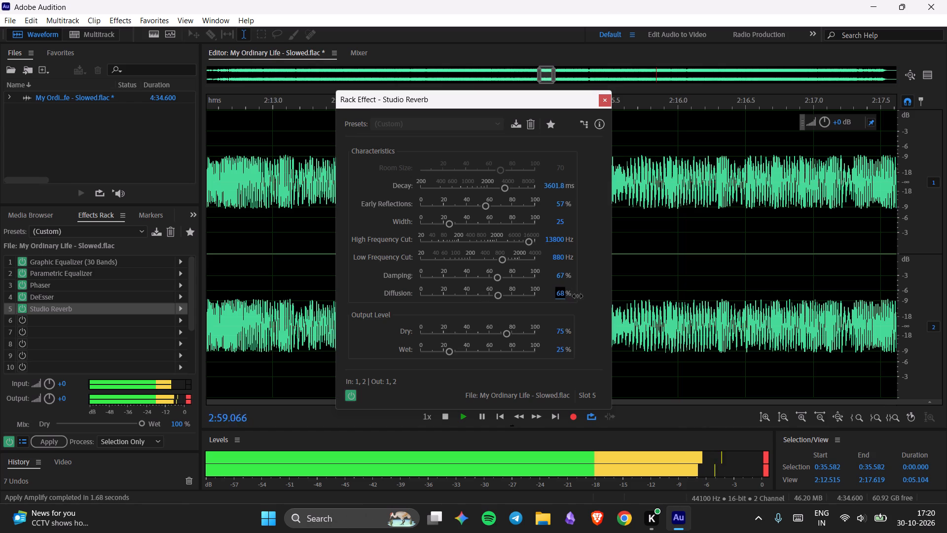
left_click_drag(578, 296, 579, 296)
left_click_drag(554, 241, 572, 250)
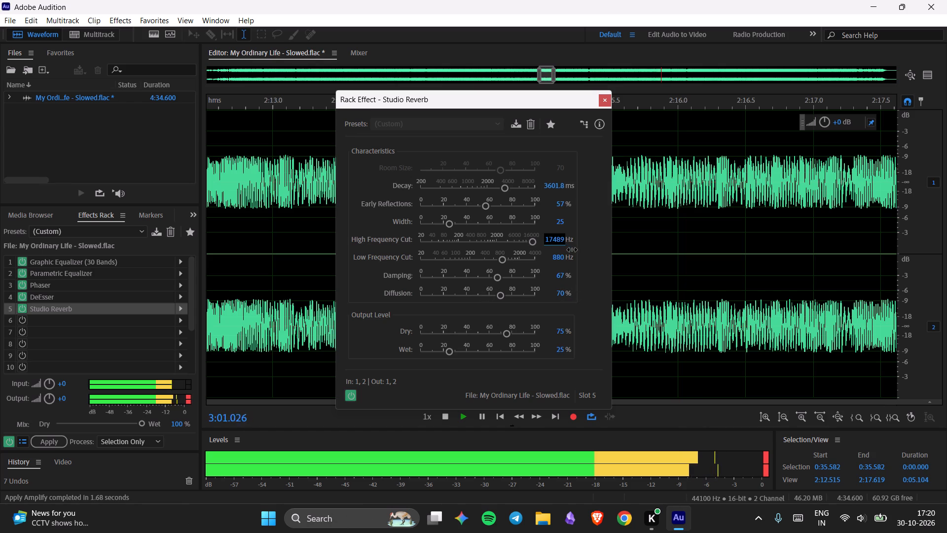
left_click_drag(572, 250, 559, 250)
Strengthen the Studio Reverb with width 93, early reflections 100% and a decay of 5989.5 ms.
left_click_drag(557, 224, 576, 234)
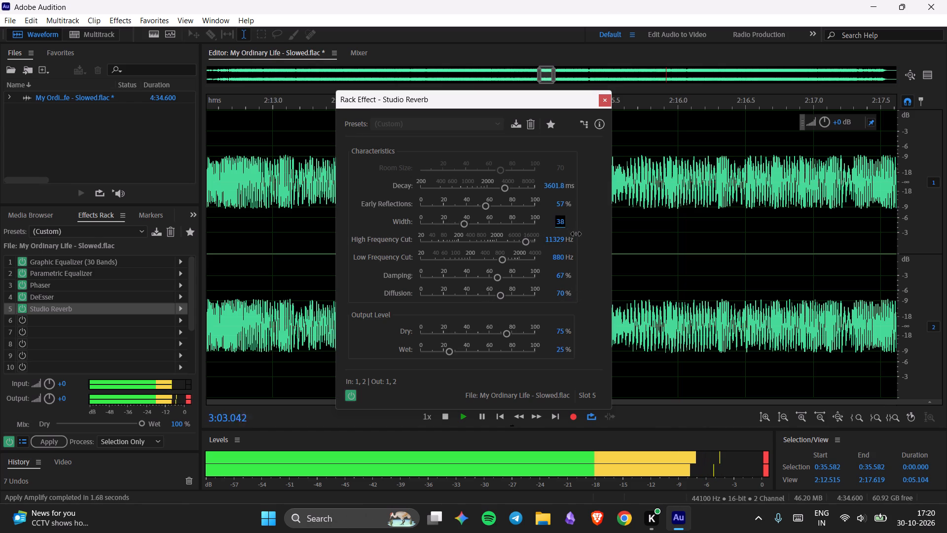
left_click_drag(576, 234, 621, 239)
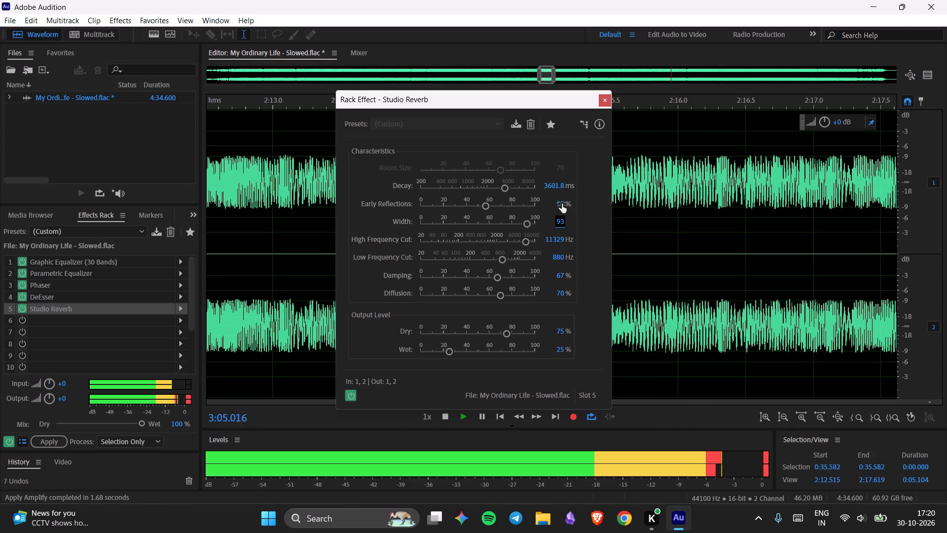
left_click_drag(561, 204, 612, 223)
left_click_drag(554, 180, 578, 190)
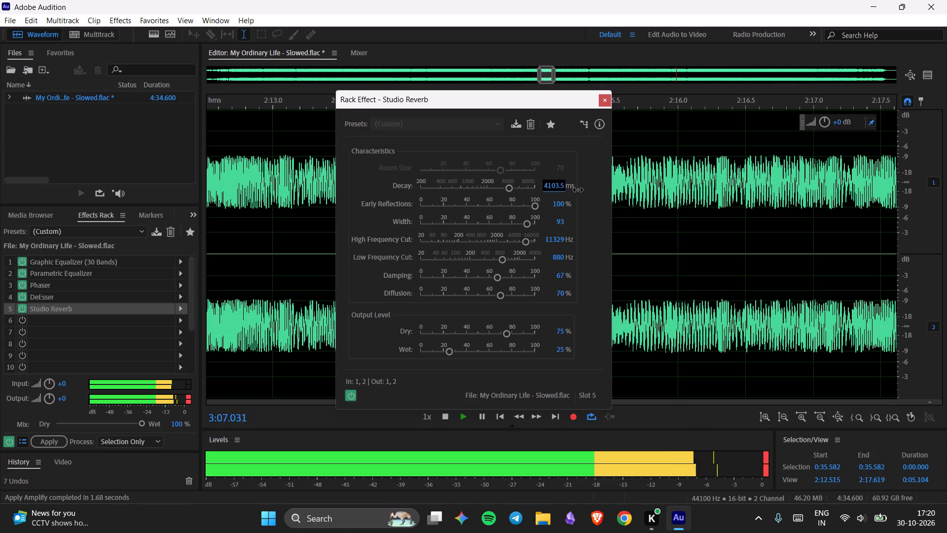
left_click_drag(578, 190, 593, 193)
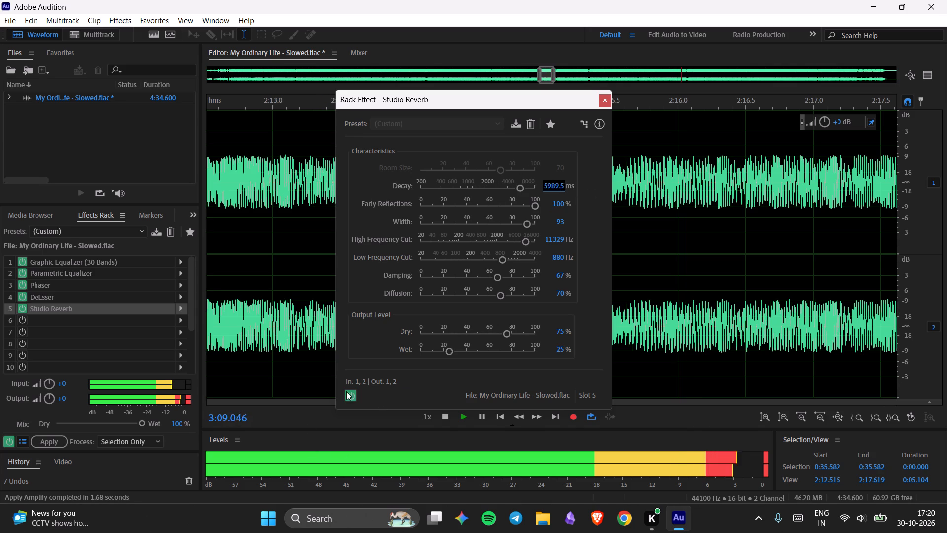
Compare the playing track with the Studio Reverb on and bypassed, leave the effect off, and close its settings.
left_click(352, 393)
left_click(352, 393)
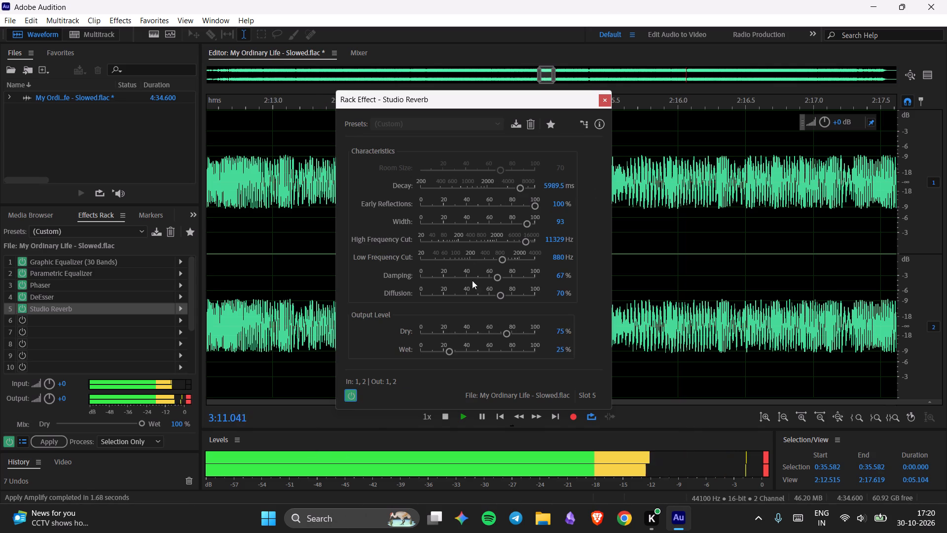
left_click(349, 388)
left_click(356, 391)
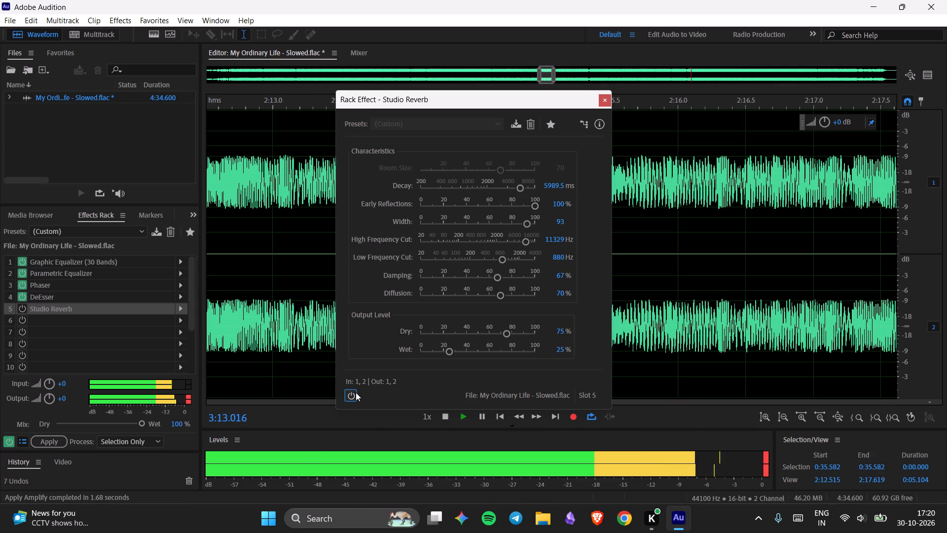
left_click(600, 102)
Remove the Studio Reverb from slot 5 of the Effects Rack.
right_click(79, 305)
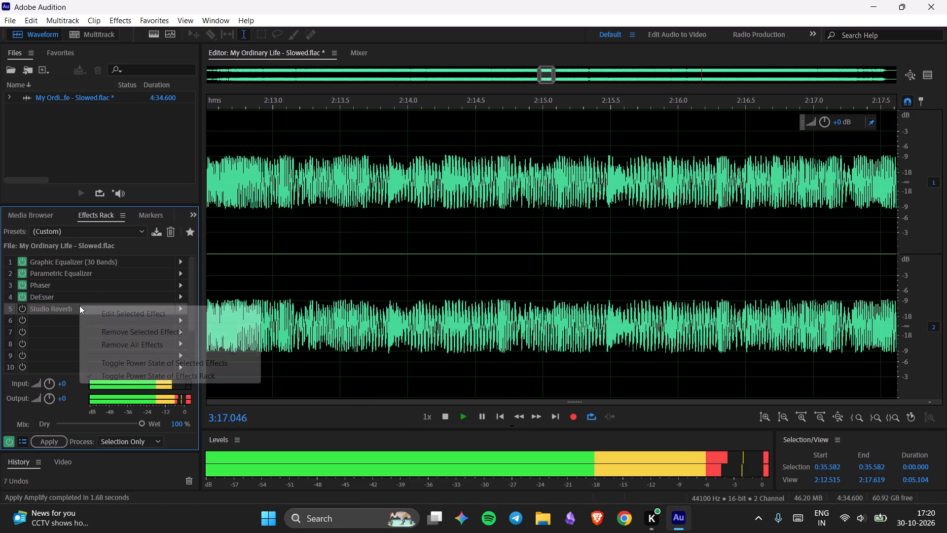
left_click(126, 334)
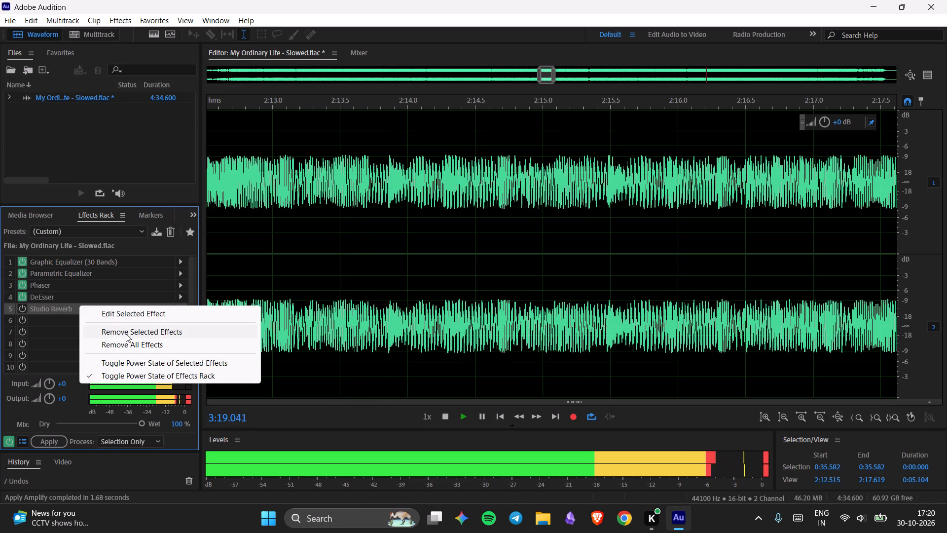
Add a Full Reverb effect to slot 5 of the Effects Rack and reposition its settings window.
left_click(176, 309)
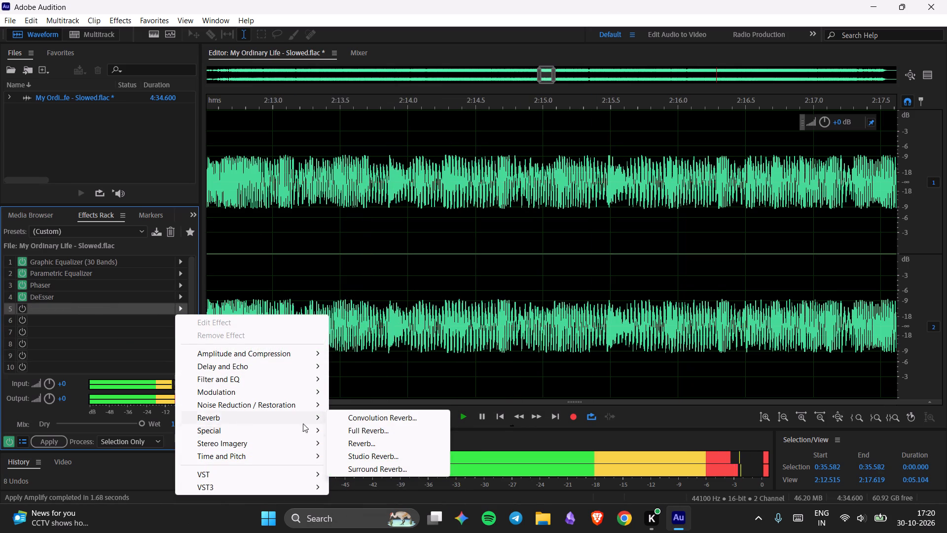
left_click(349, 430)
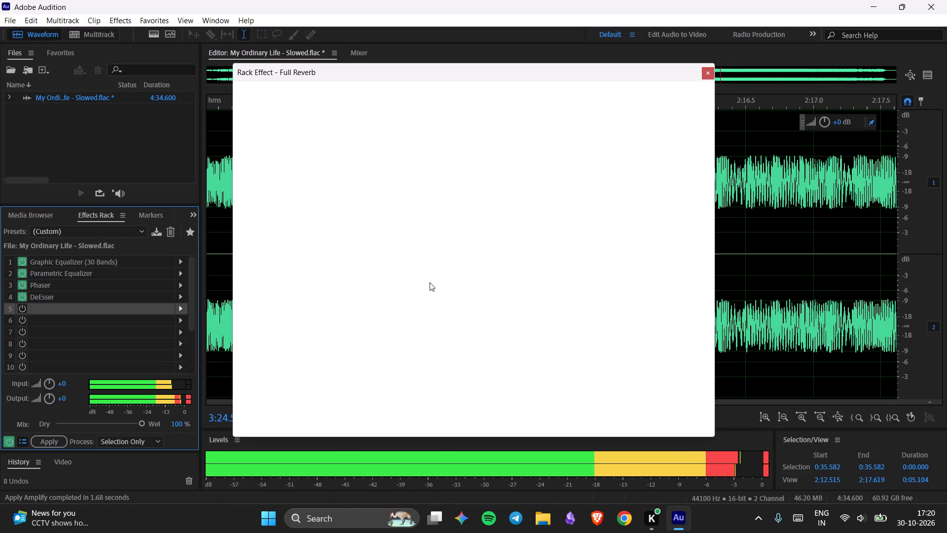
left_click_drag(474, 84, 468, 119)
left_click_drag(490, 82, 499, 106)
left_click_drag(506, 77, 517, 77)
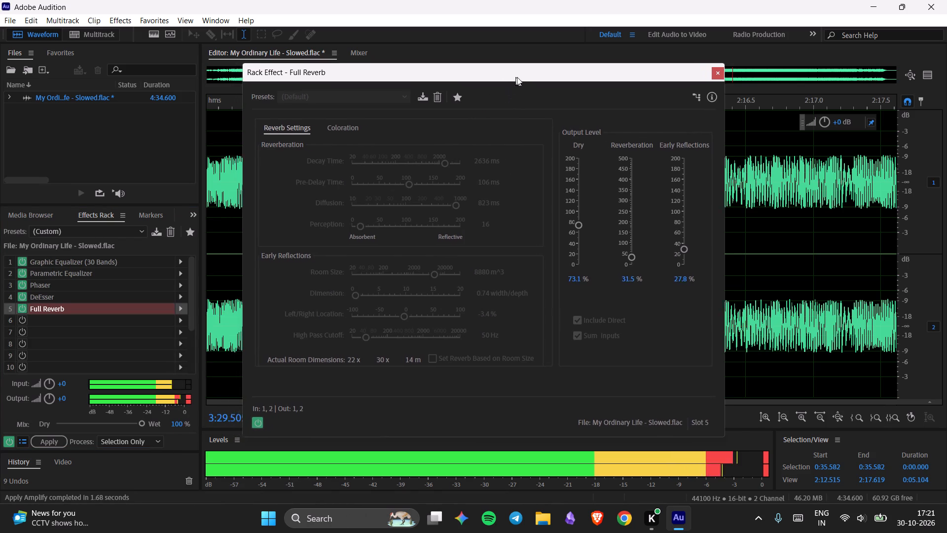
left_click_drag(517, 77, 552, 120)
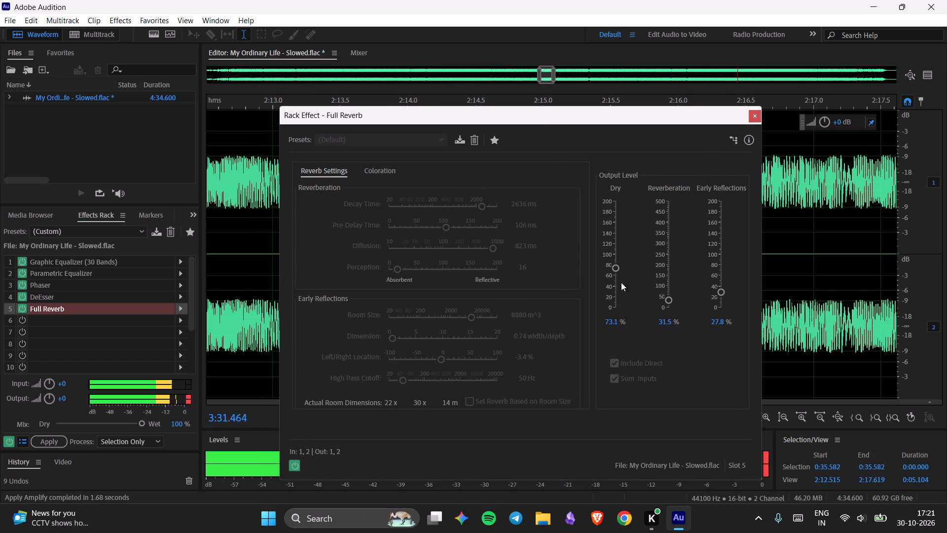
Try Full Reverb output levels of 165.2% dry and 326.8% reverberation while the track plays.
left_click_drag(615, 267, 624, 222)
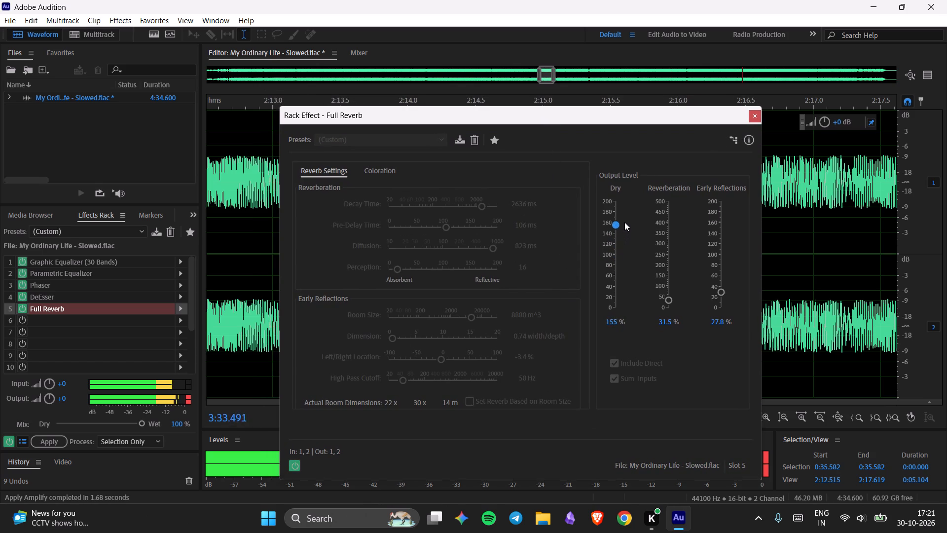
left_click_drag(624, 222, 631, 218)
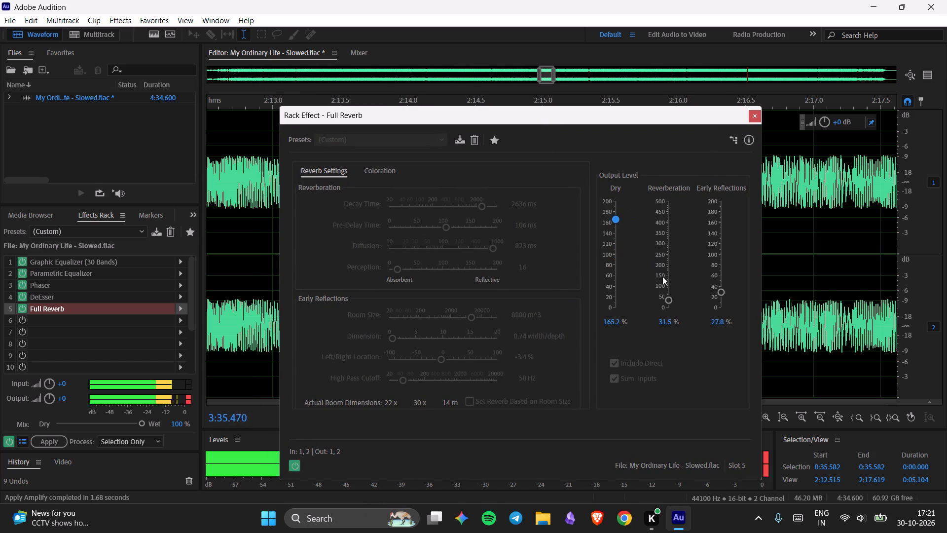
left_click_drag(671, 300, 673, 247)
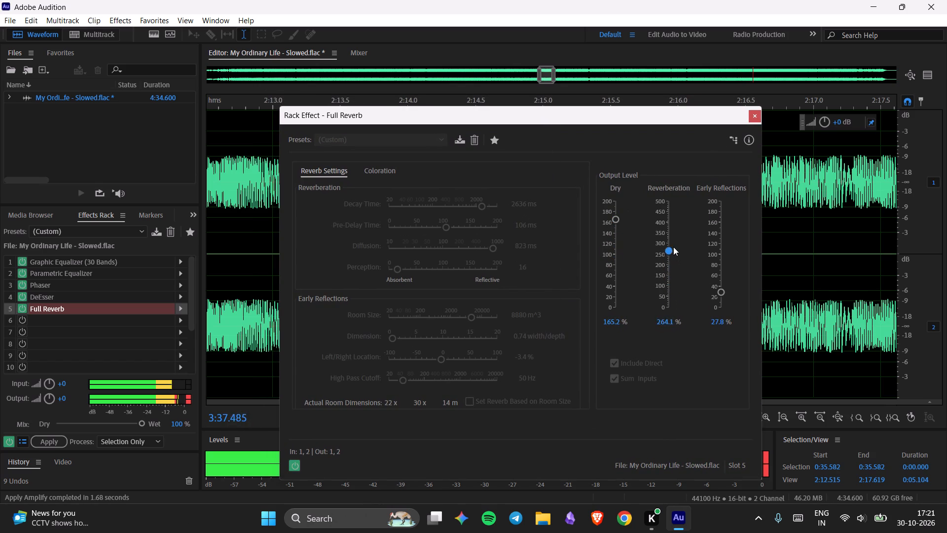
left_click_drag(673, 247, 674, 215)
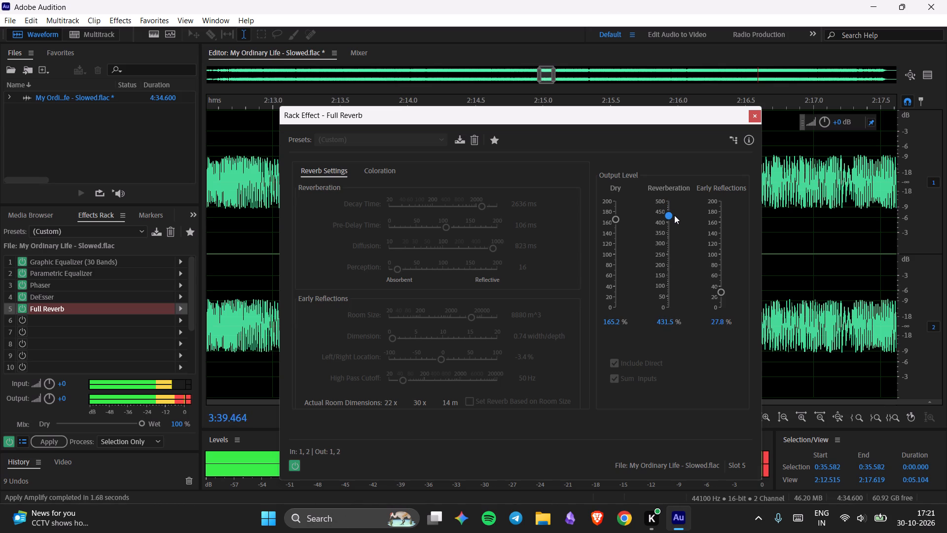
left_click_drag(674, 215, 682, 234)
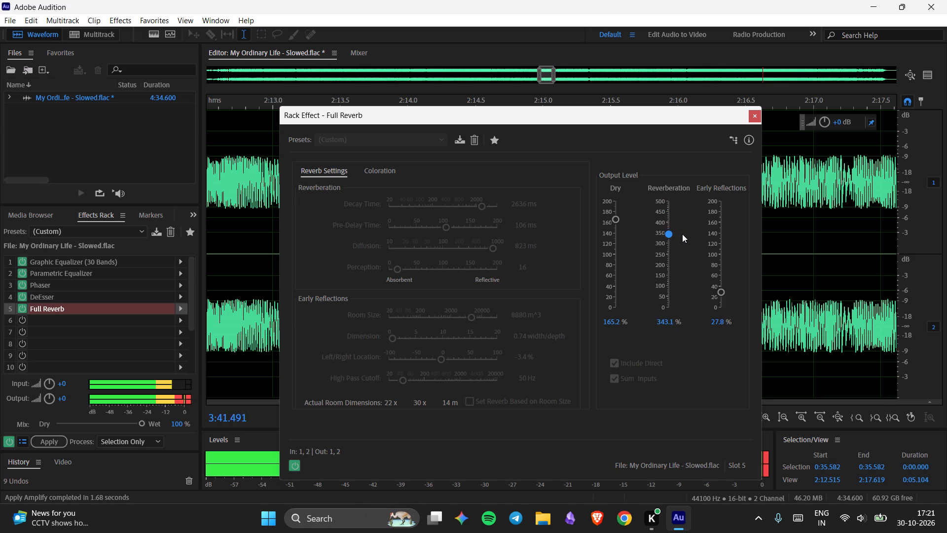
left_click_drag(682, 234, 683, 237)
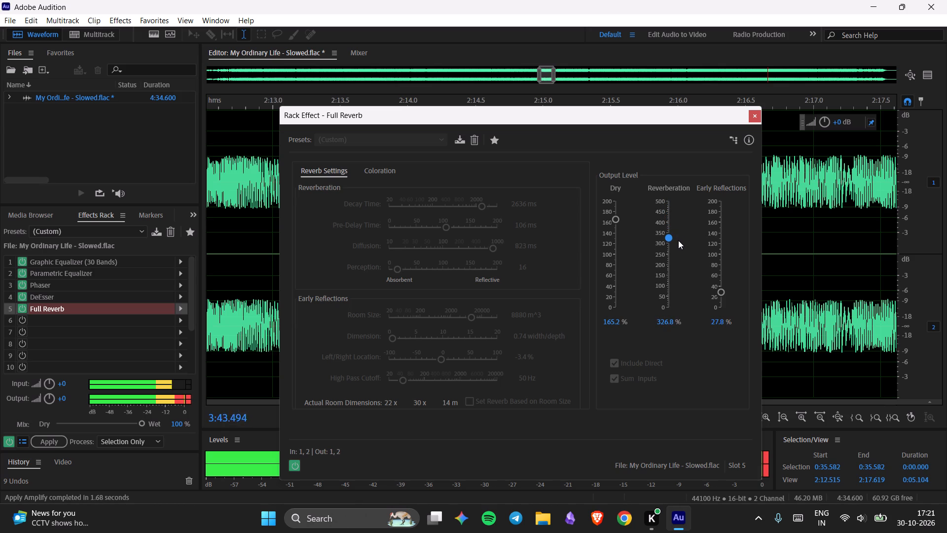
Set the Full Reverb output levels to 100% dry, 237% reverberation and 38% early reflections.
left_click_drag(666, 317, 623, 320)
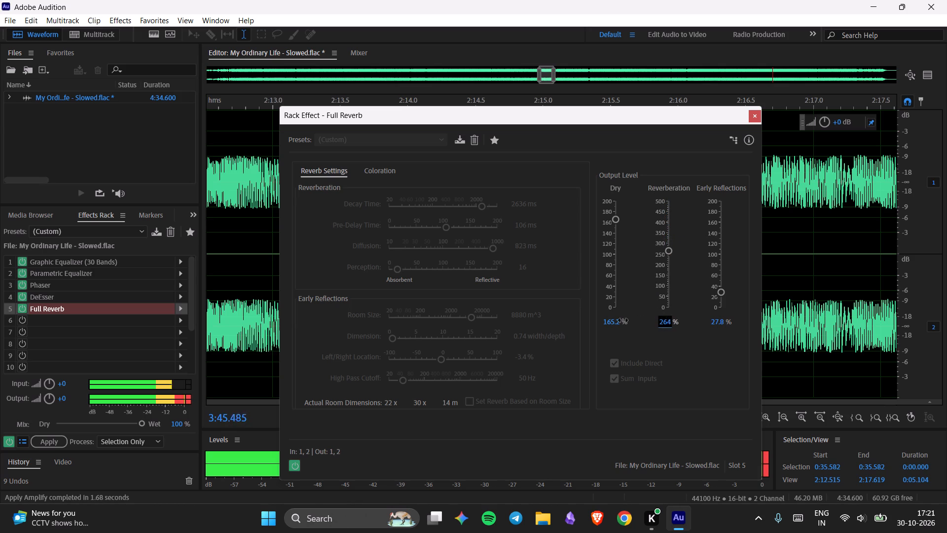
left_click_drag(623, 320, 614, 321)
left_click_drag(665, 323, 641, 324)
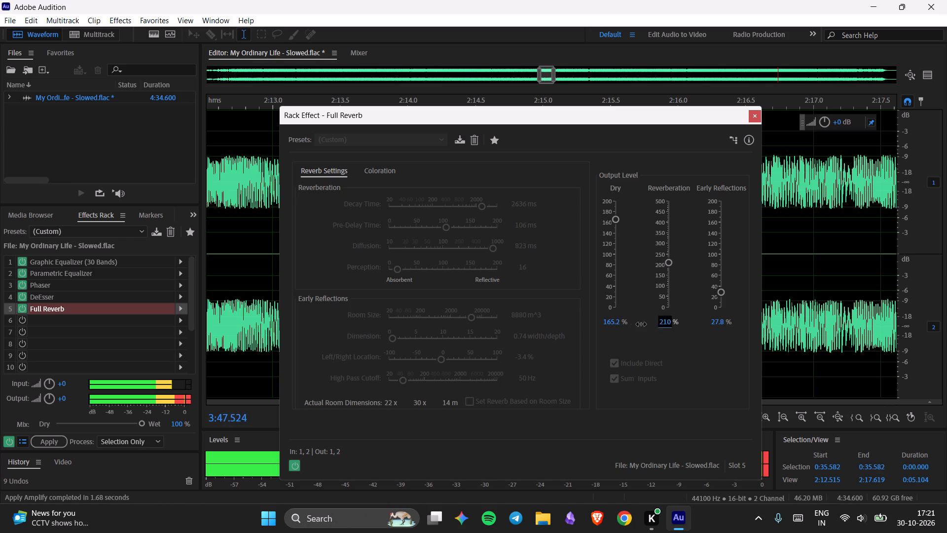
left_click_drag(641, 324, 628, 325)
left_click_drag(606, 326, 582, 343)
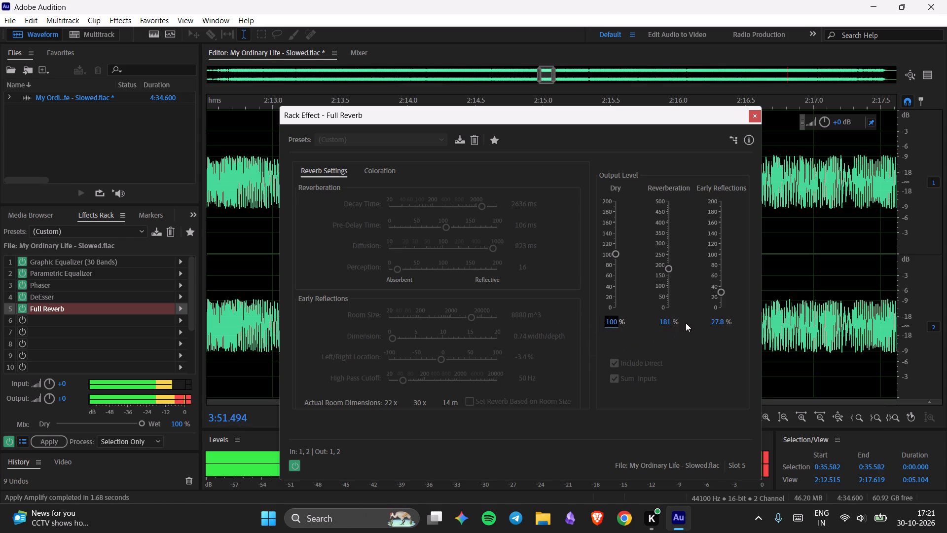
left_click_drag(717, 321, 729, 324)
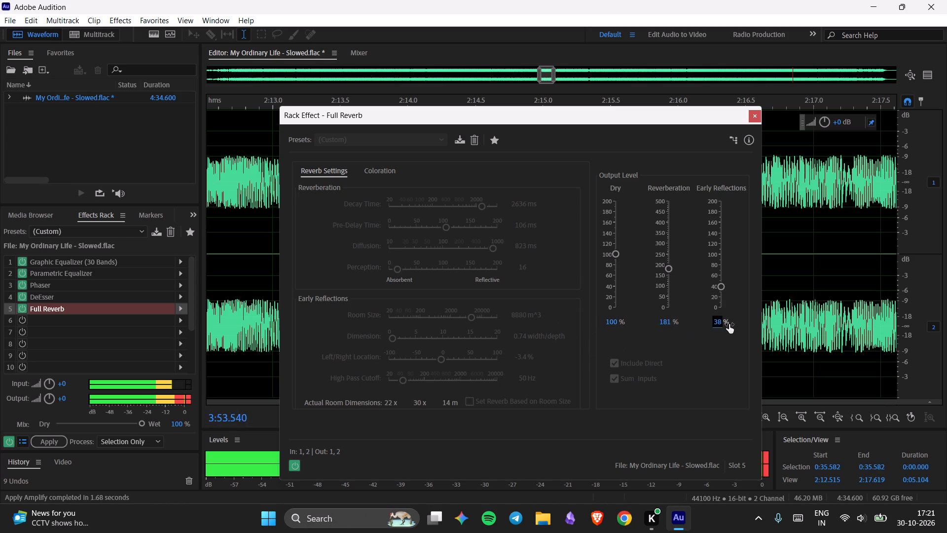
left_click_drag(666, 321, 710, 331)
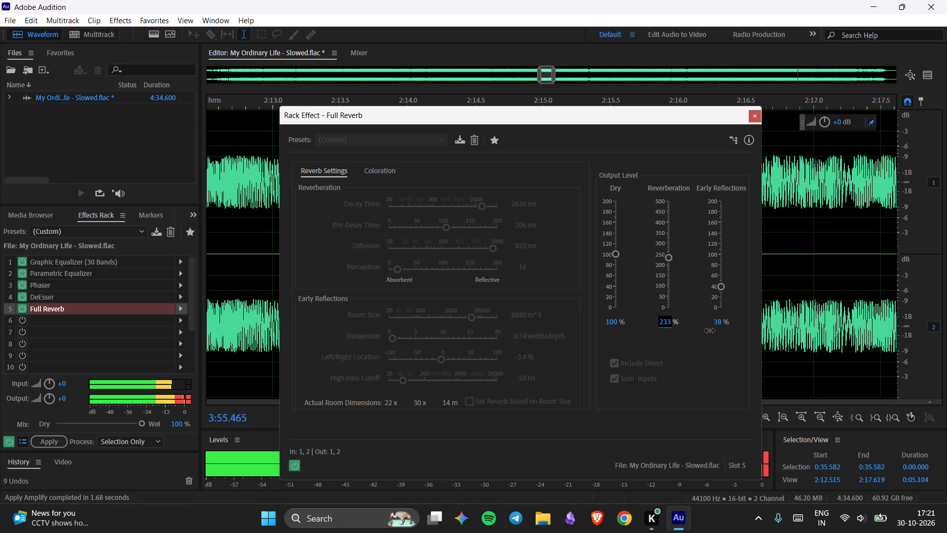
left_click_drag(710, 331, 716, 336)
Examine the waveform near the track's end, from about 3:55 to 4:21, during playback, moving the Full Reverb window clear of it.
left_click_drag(581, 121, 511, 136)
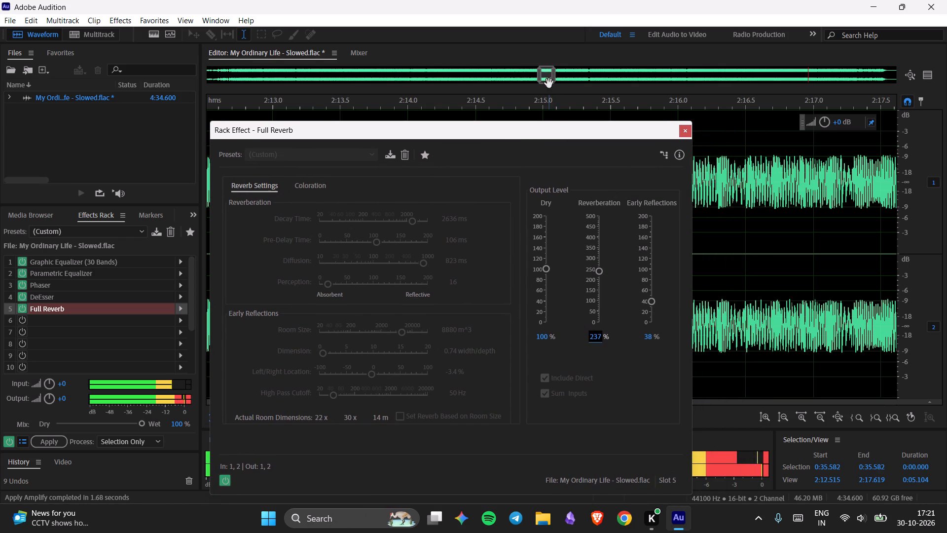
left_click_drag(549, 77, 798, 122)
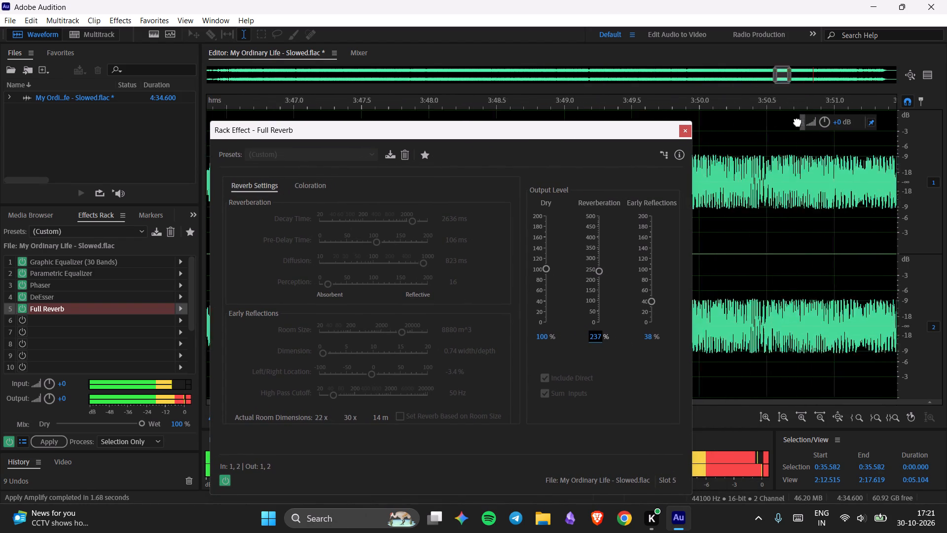
left_click_drag(798, 122, 824, 125)
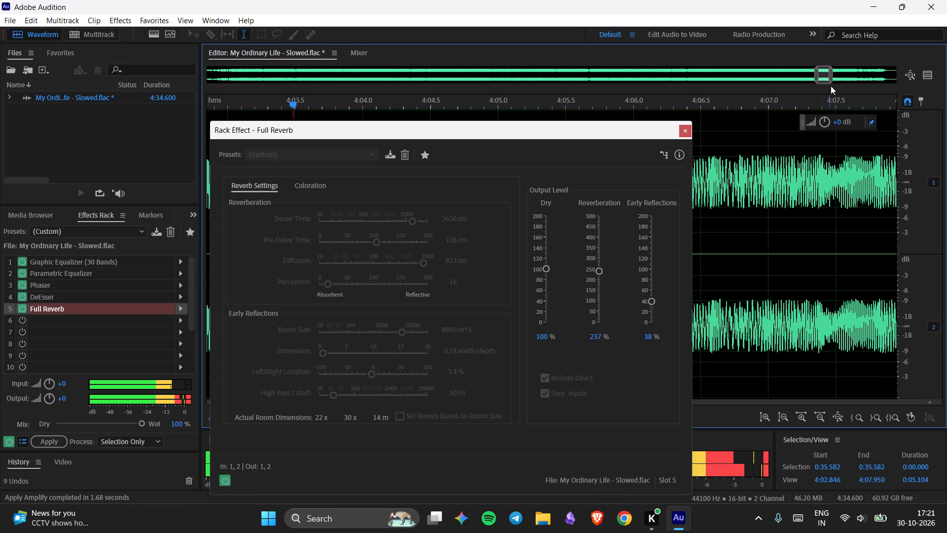
left_click_drag(832, 74, 862, 72)
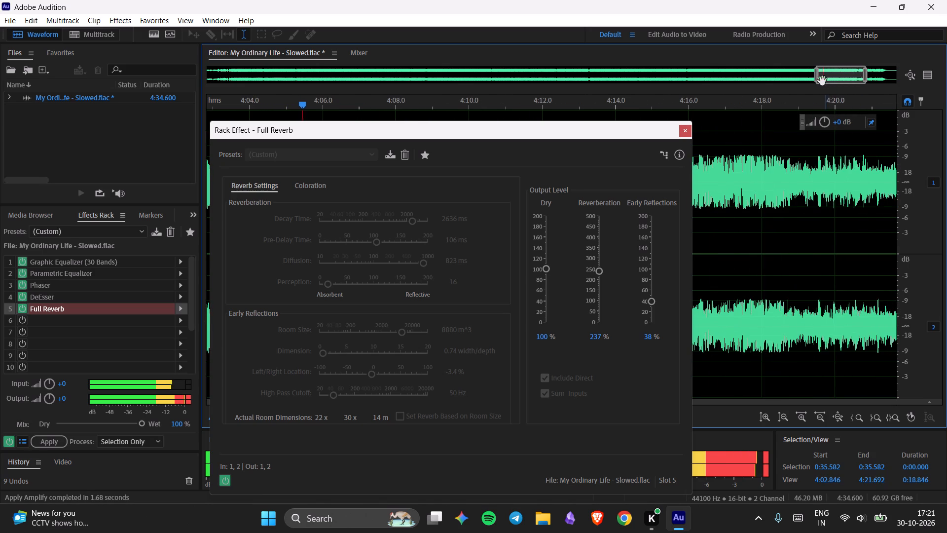
left_click_drag(820, 82, 789, 88)
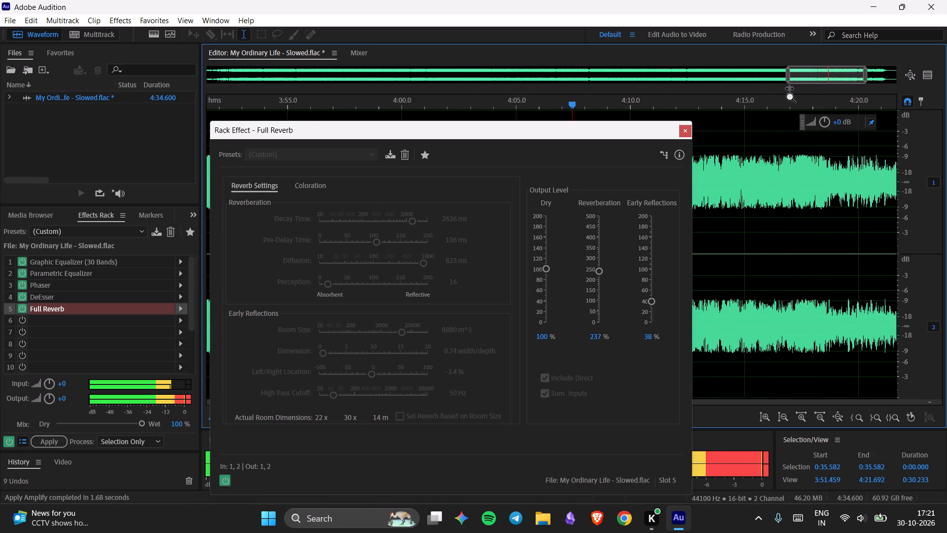
left_click_drag(789, 88, 799, 90)
left_click_drag(545, 136, 510, 252)
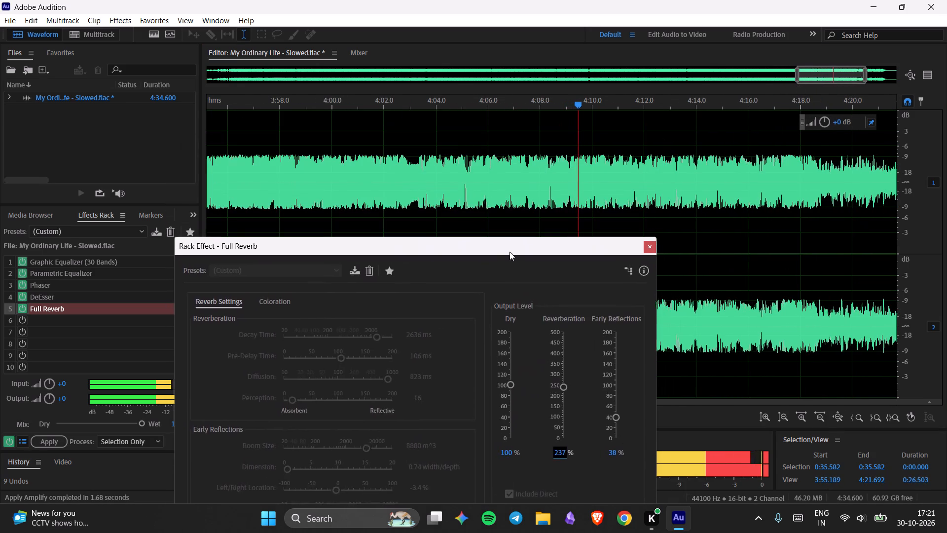
left_click_drag(510, 252, 694, 388)
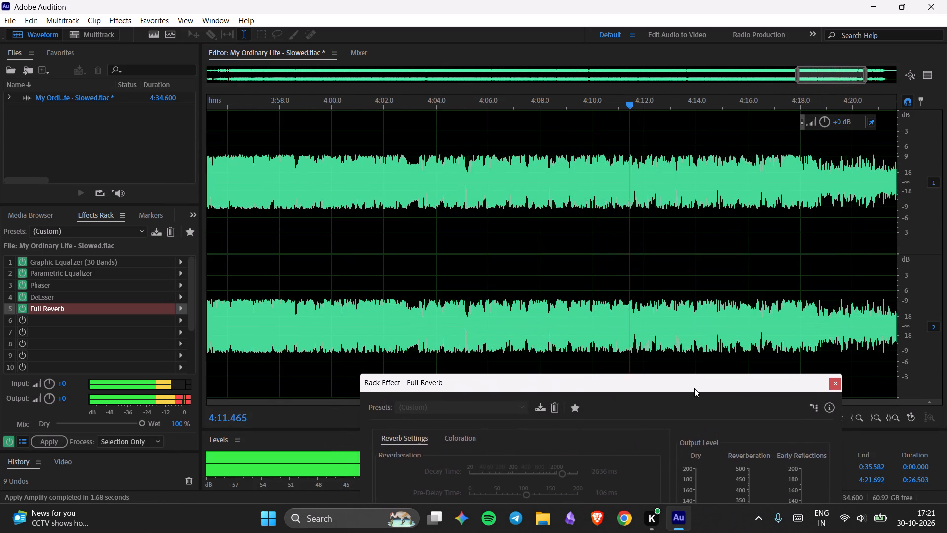
left_click_drag(694, 388, 580, 57)
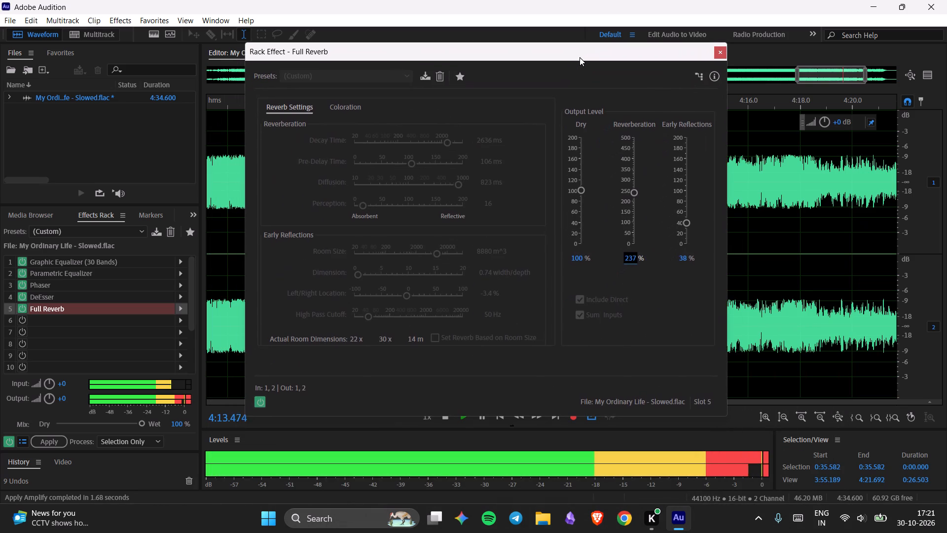
left_click_drag(580, 57, 618, 89)
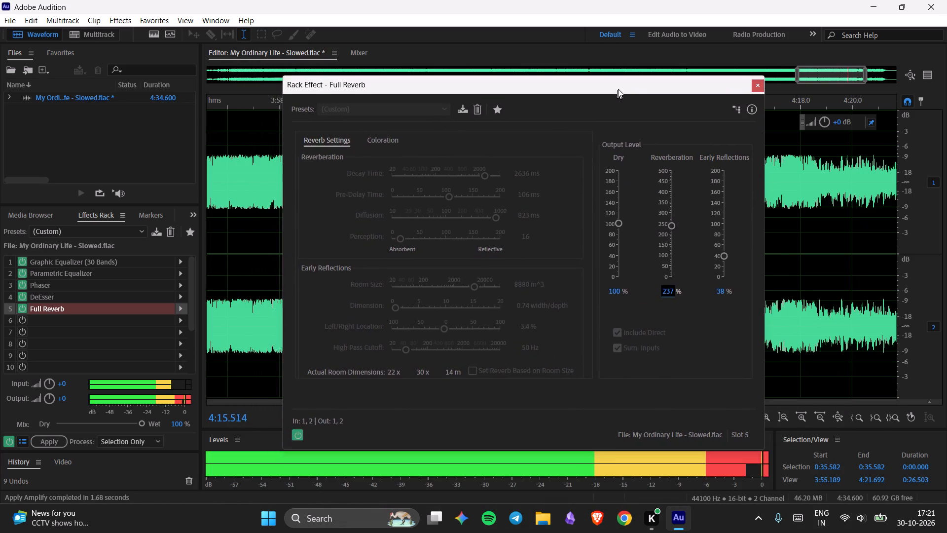
left_click_drag(618, 89, 633, 60)
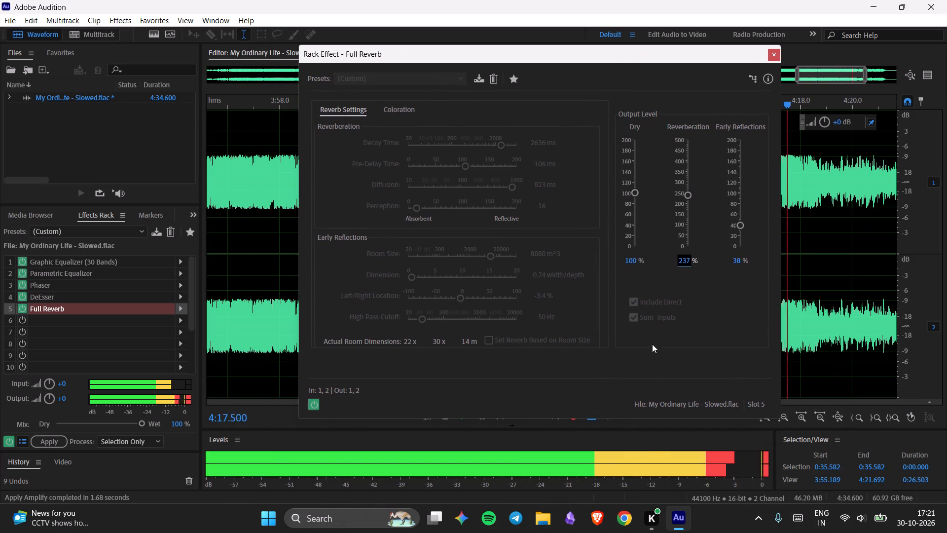
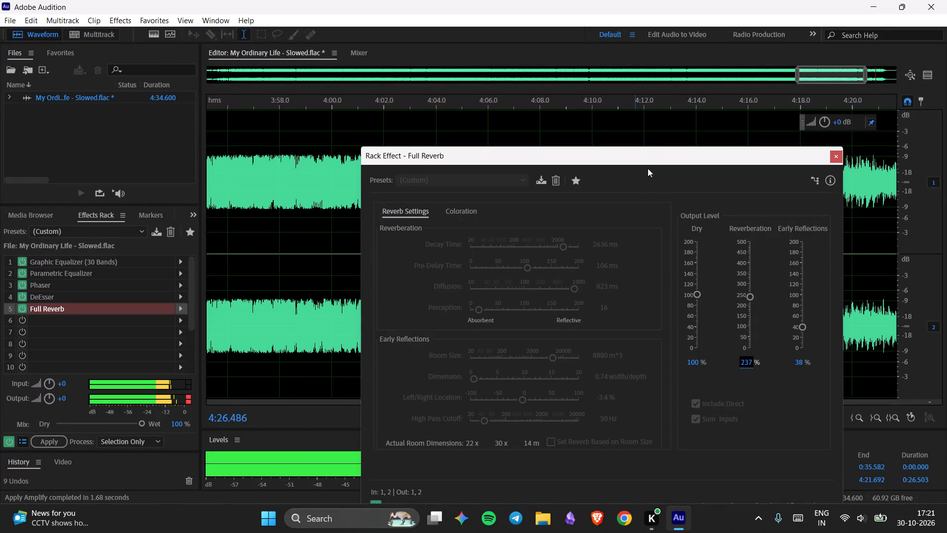
Close the Full Reverb settings window.
left_click_drag(610, 165, 590, 148)
left_click_drag(591, 162, 587, 160)
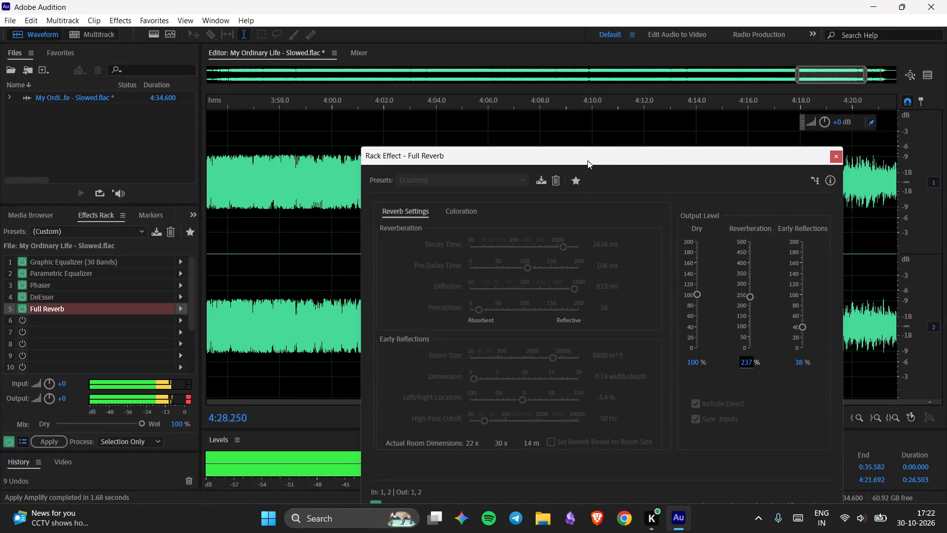
left_click_drag(587, 160, 583, 157)
left_click_drag(580, 152, 543, 120)
left_click(792, 120)
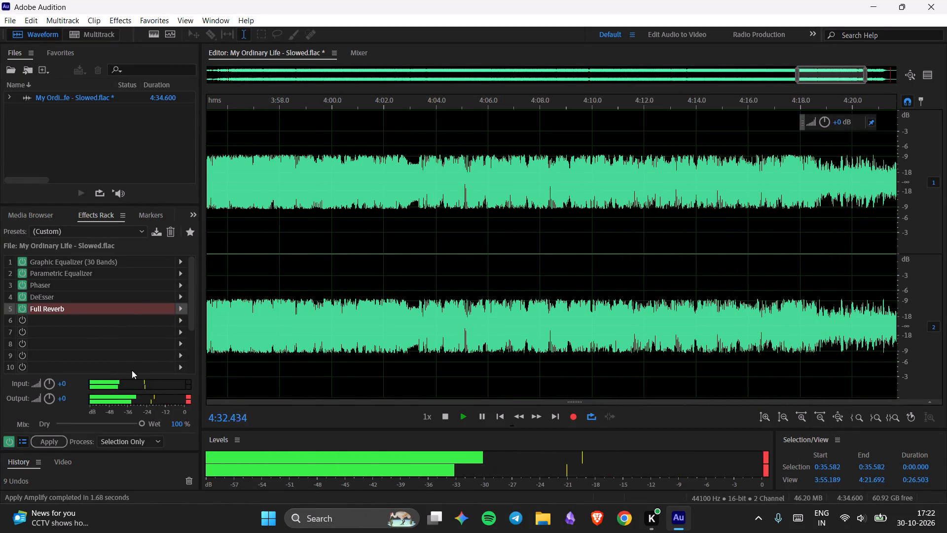
Add a Stereo Expander effect to slot 6 of the Effects Rack.
left_click(180, 318)
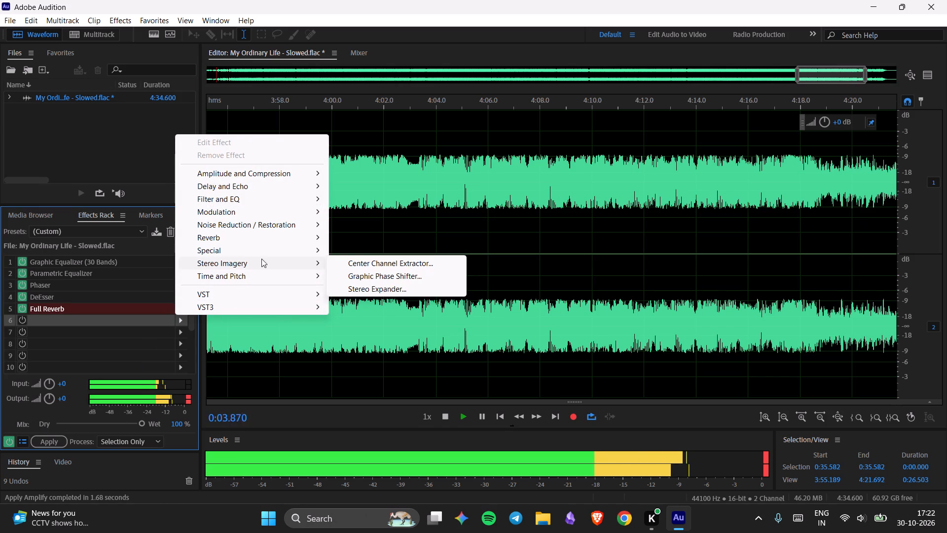
left_click(346, 284)
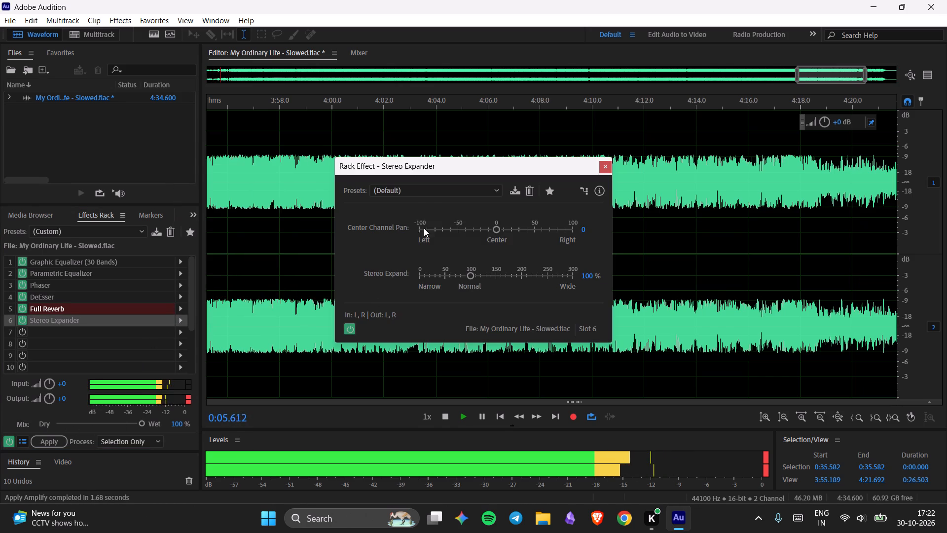
Audition the Stereo Expander presets Center to Wide Left, Narrow Field, Wide Field and Wider Field, and settle on Focus Field.
left_click(423, 190)
left_click(429, 215)
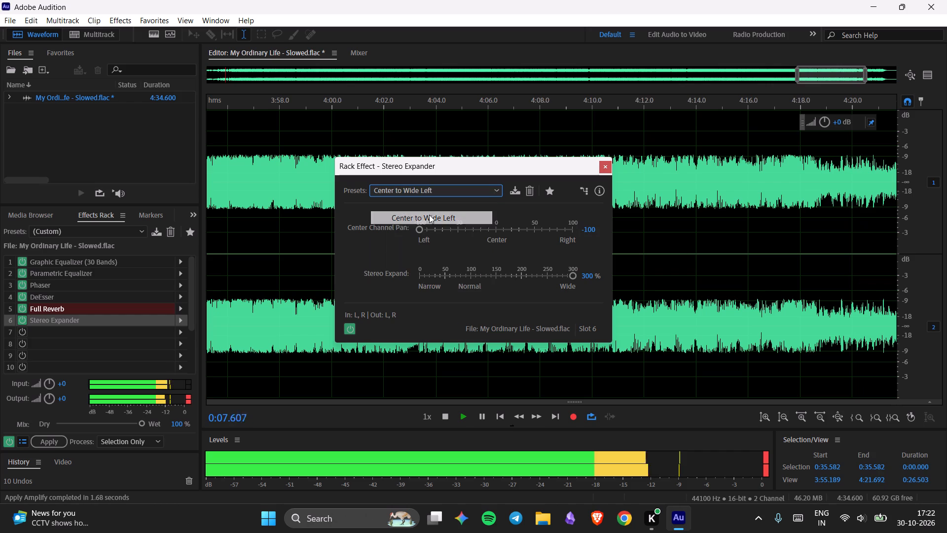
left_click(432, 191)
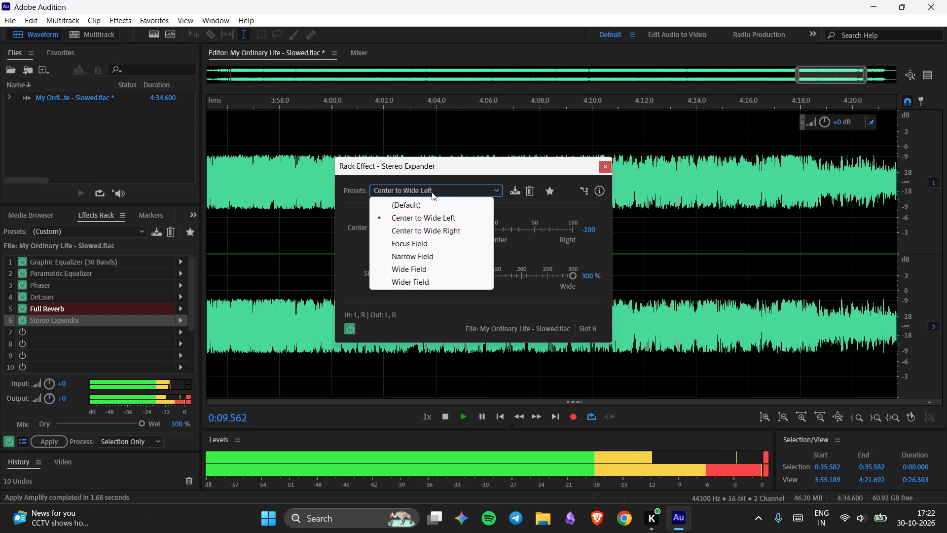
left_click(428, 247)
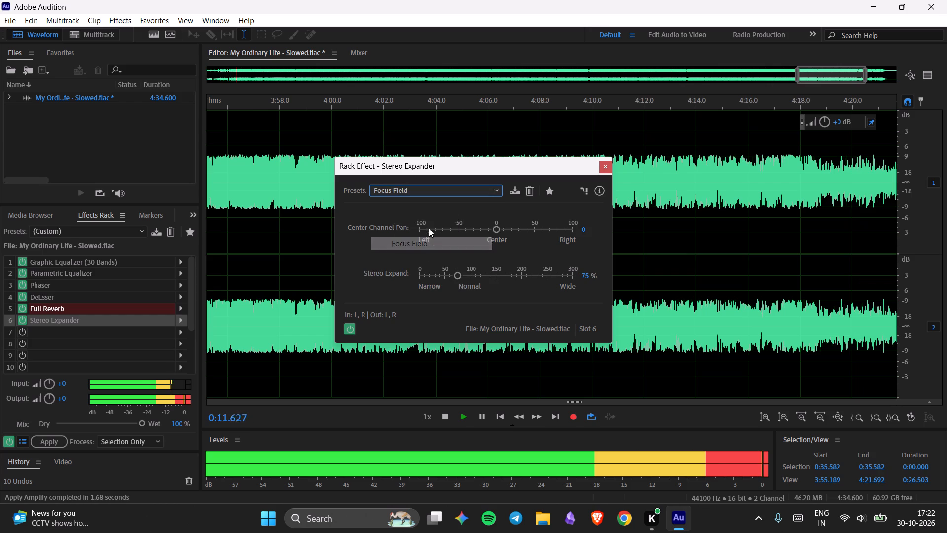
left_click(430, 194)
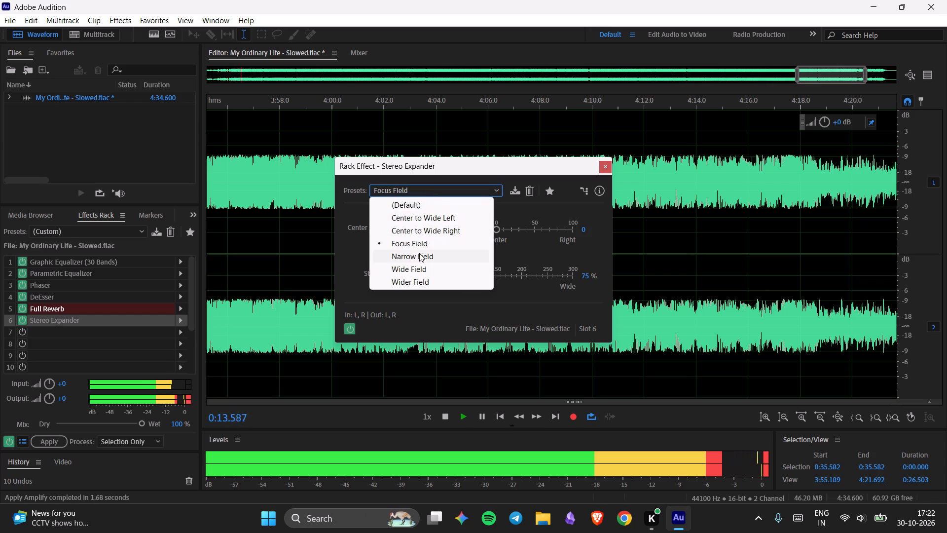
left_click(419, 253)
left_click(426, 193)
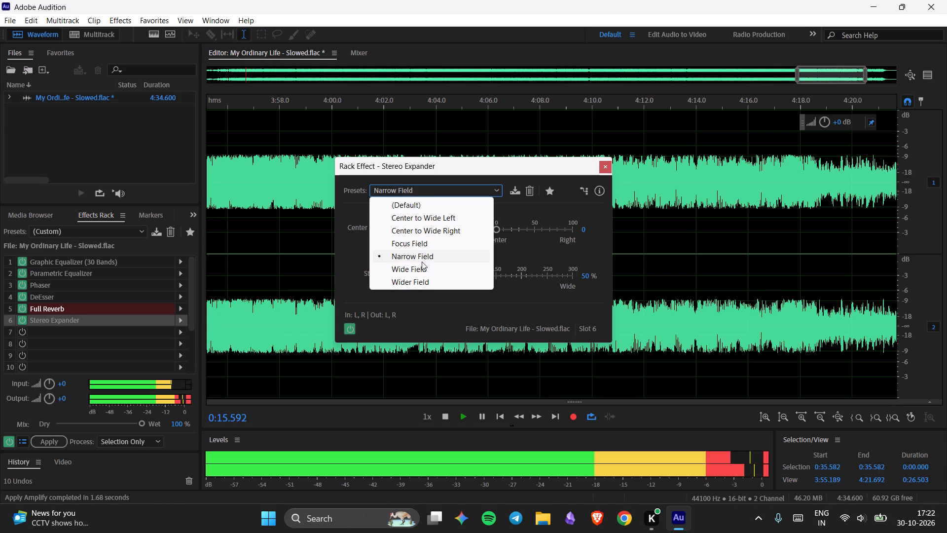
left_click(422, 265)
left_click(426, 190)
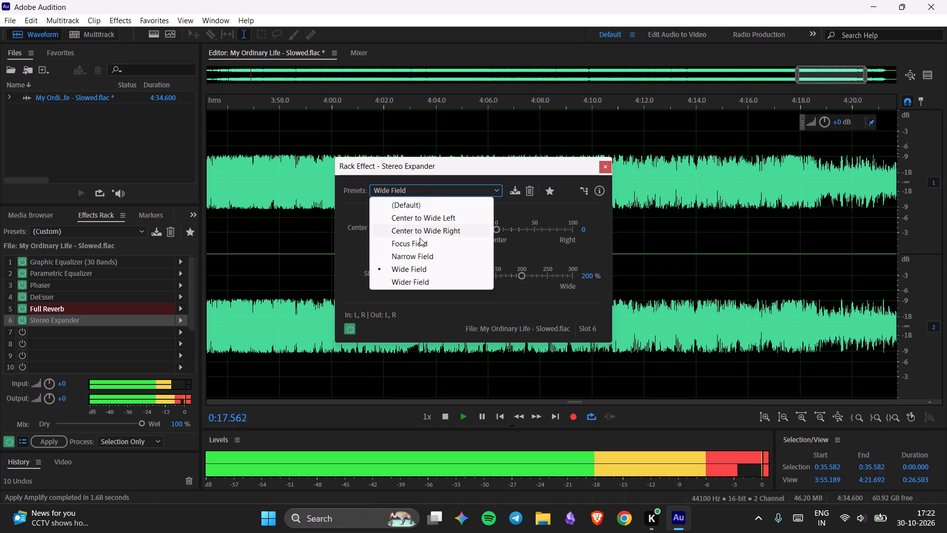
left_click(419, 279)
left_click(423, 190)
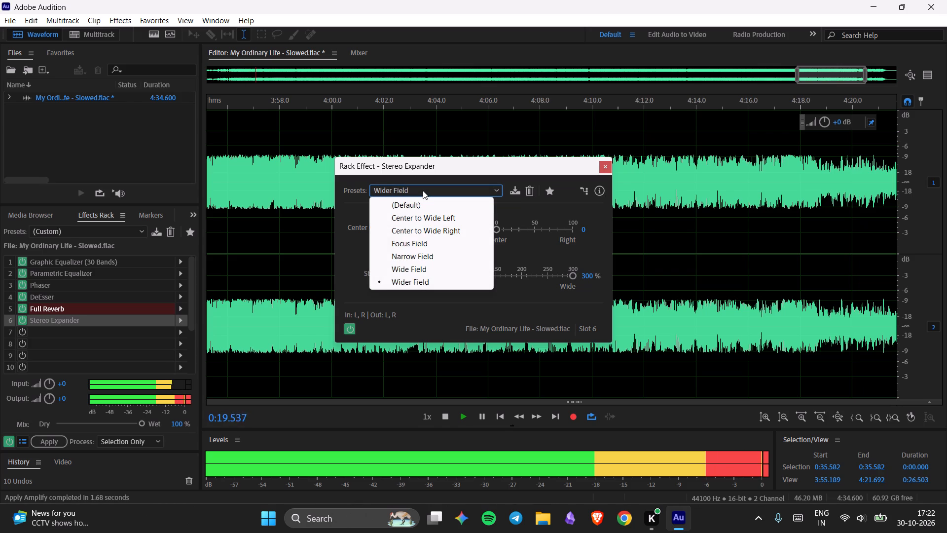
left_click(414, 261)
left_click(427, 193)
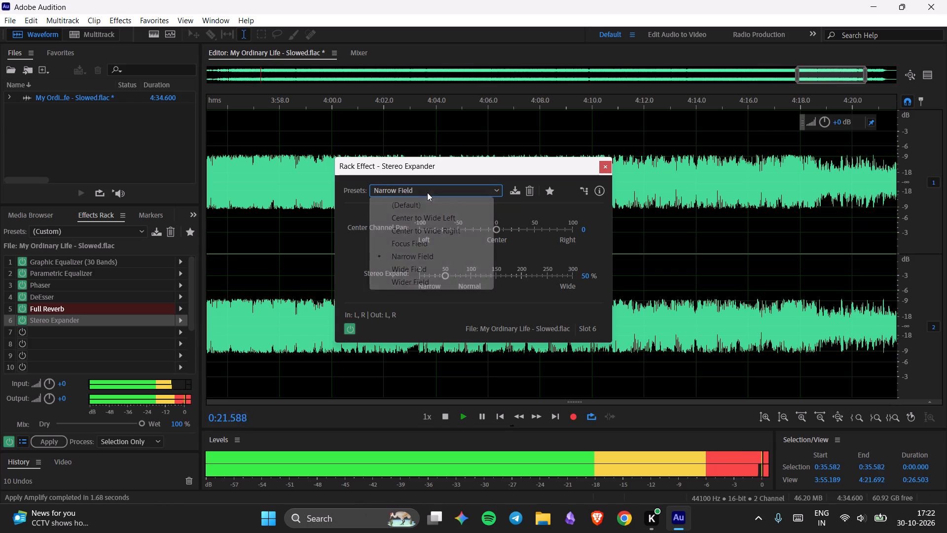
left_click(414, 249)
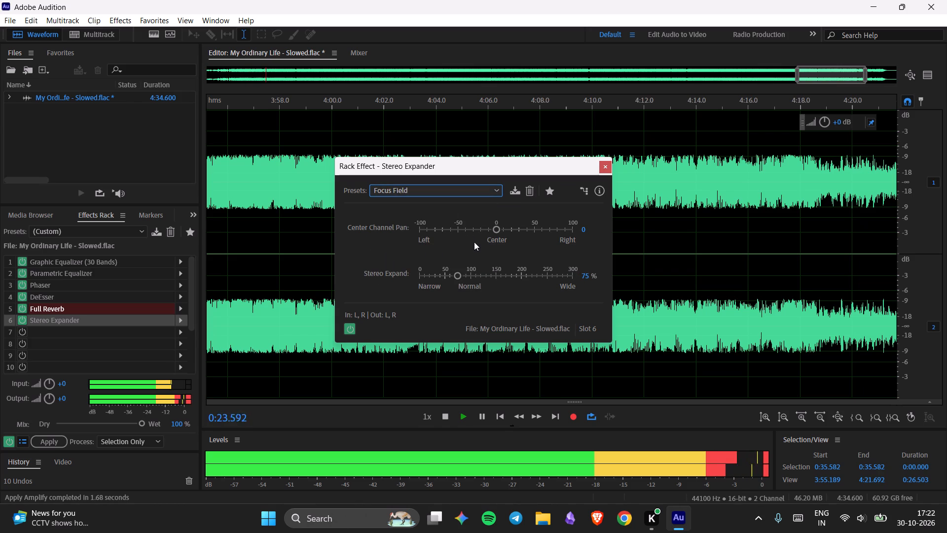
Try Stereo Expand amounts up to 300% during playback, settle on about 89%, and close the Stereo Expander window.
left_click_drag(458, 272, 473, 273)
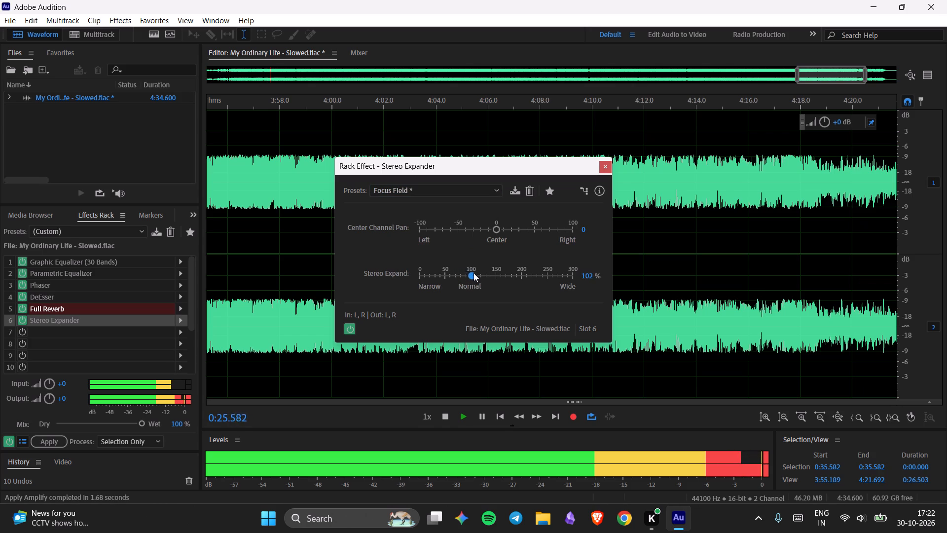
left_click_drag(473, 273, 499, 289)
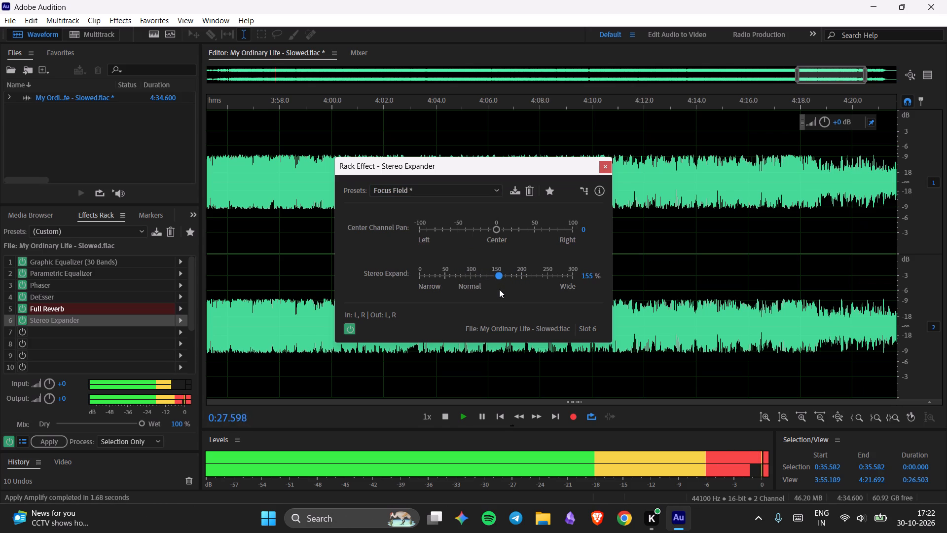
left_click_drag(499, 289, 581, 294)
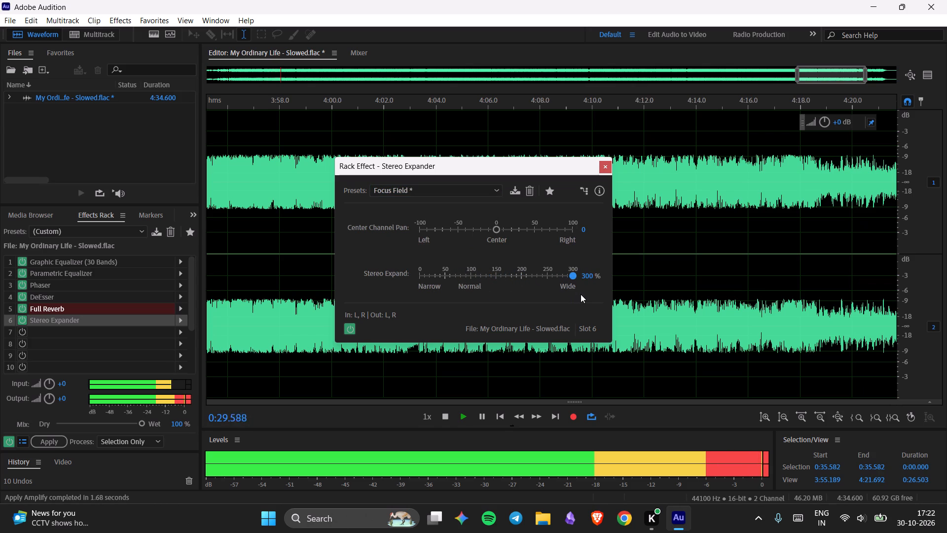
left_click_drag(581, 294, 484, 315)
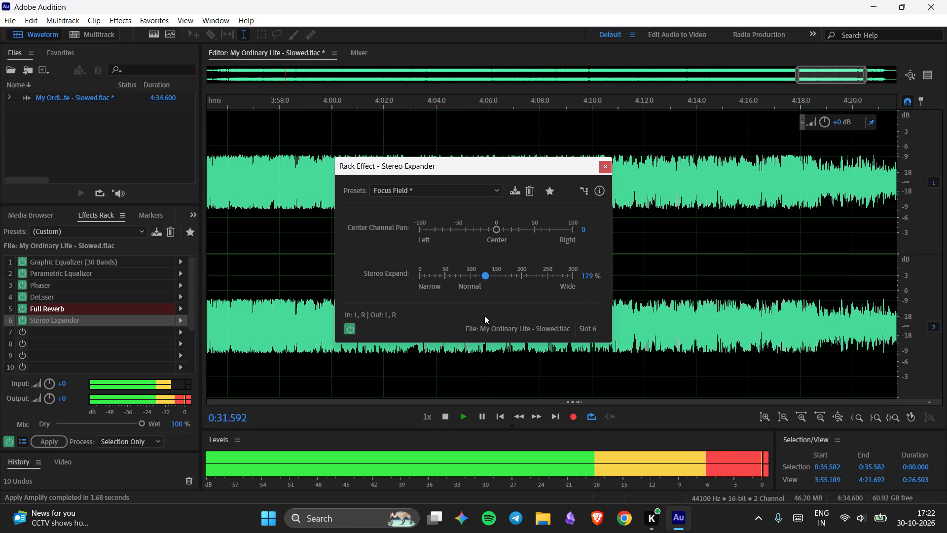
left_click_drag(484, 315, 473, 321)
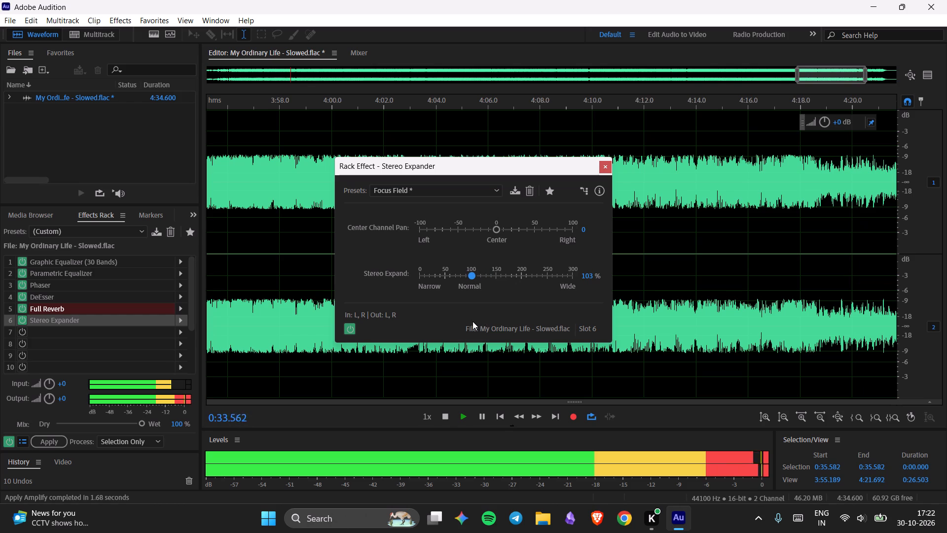
left_click_drag(473, 321, 472, 325)
left_click_drag(591, 275, 586, 281)
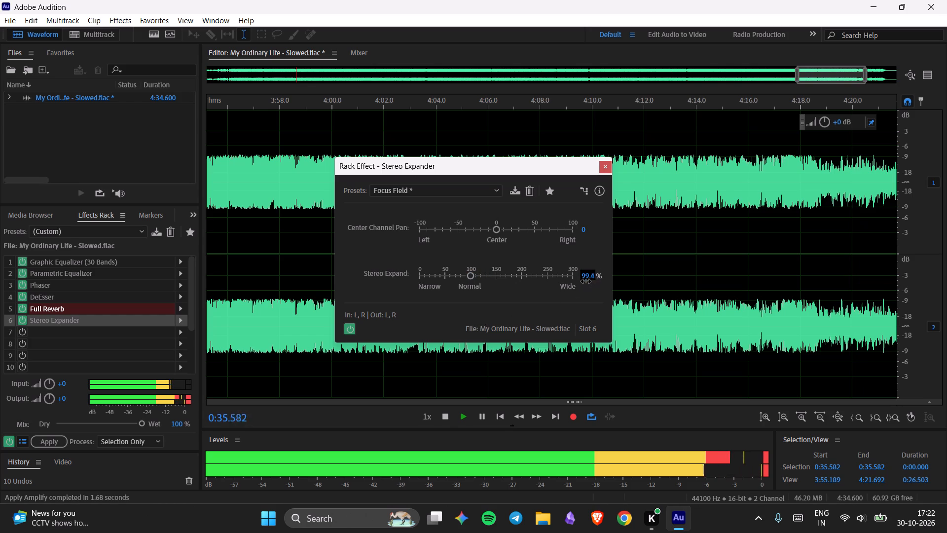
left_click_drag(586, 281, 549, 306)
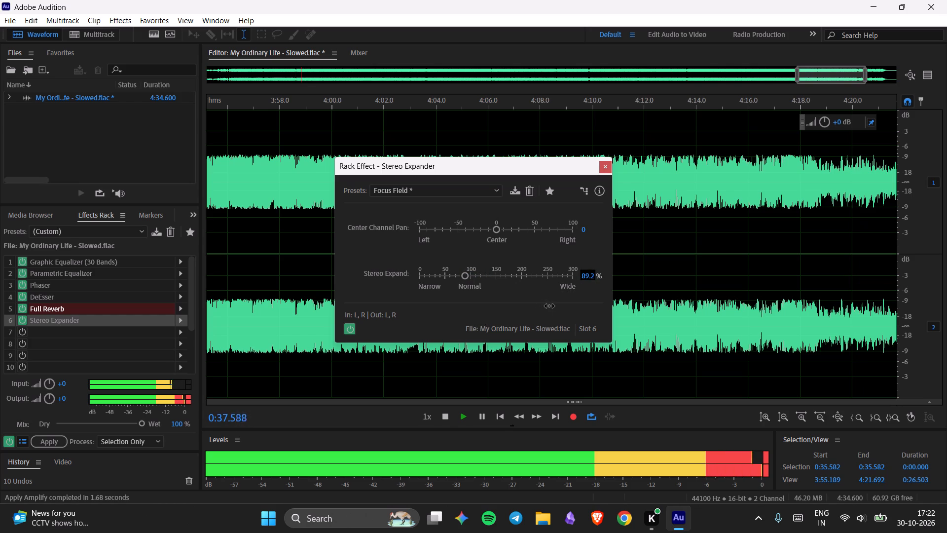
left_click_drag(549, 306, 550, 306)
left_click(603, 169)
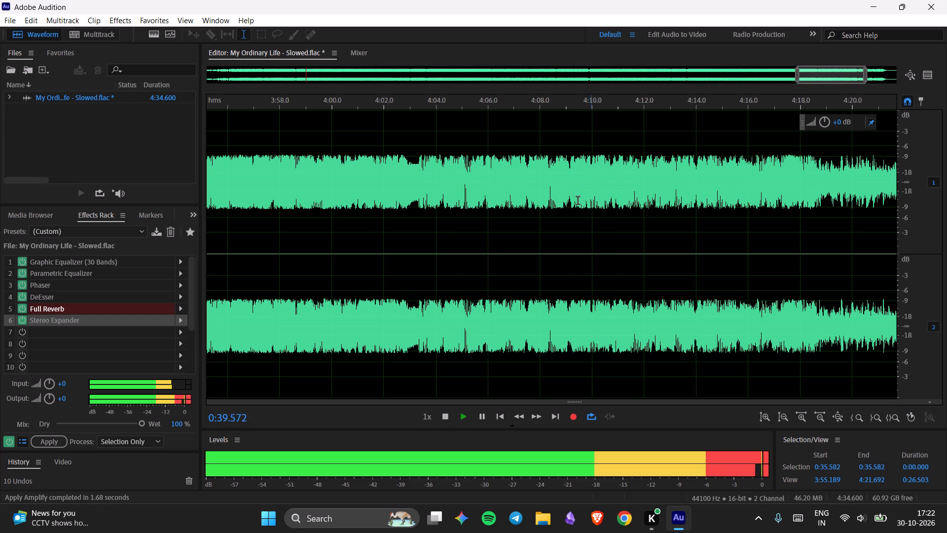
Add a Loudness Meter to slot 7 of the Effects Rack with the YouTube preset and close its window.
left_click(183, 332)
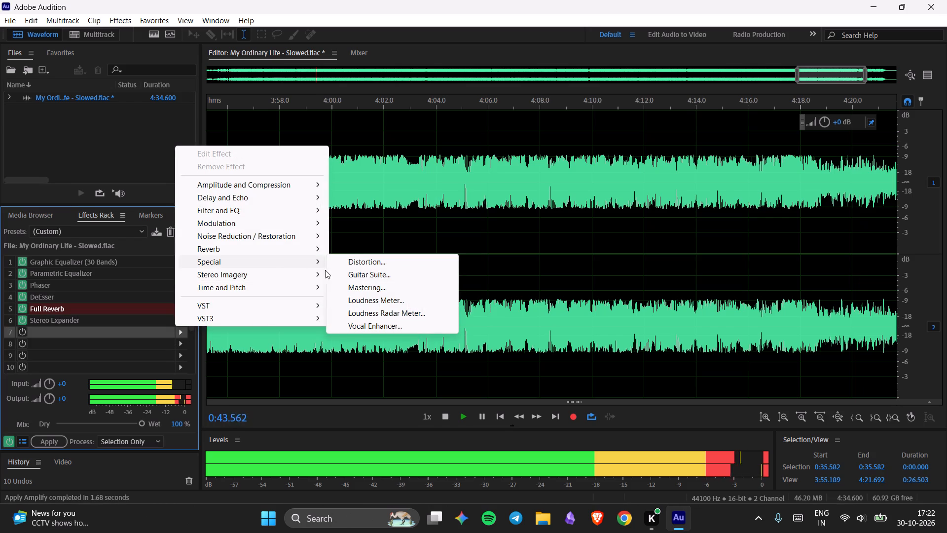
left_click(369, 300)
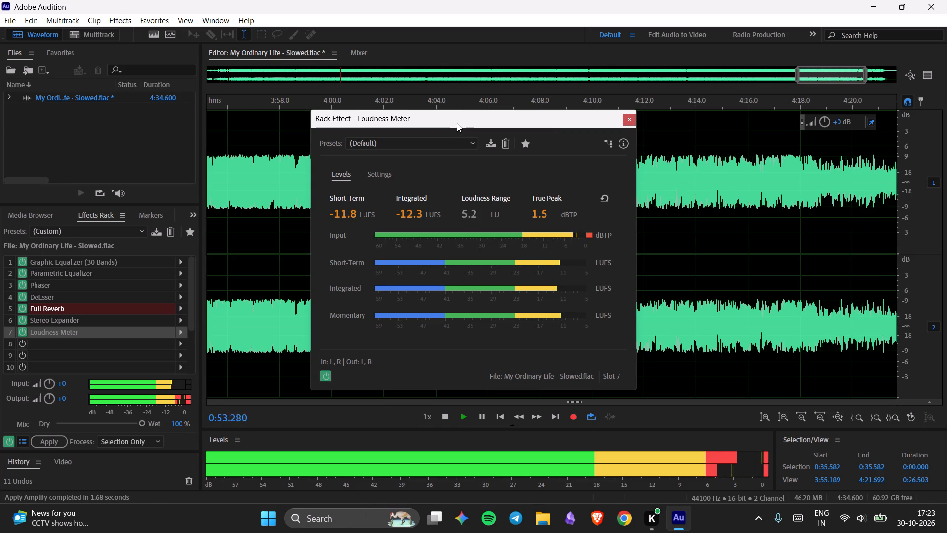
left_click(423, 136)
left_click(428, 140)
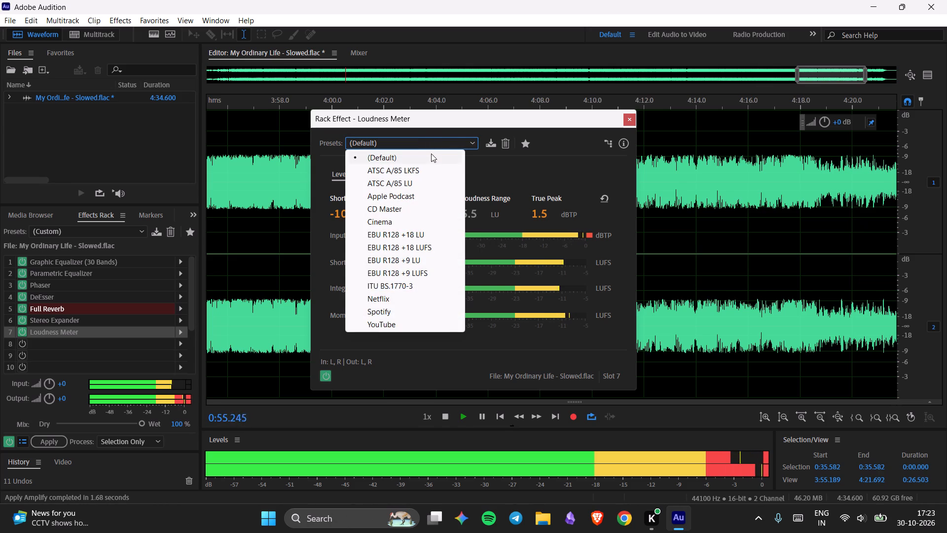
left_click(430, 165)
left_click(433, 142)
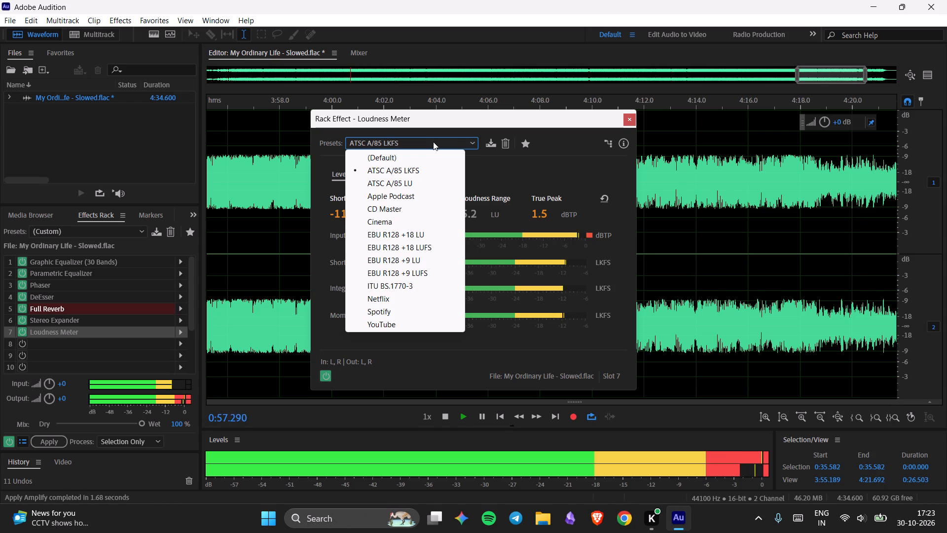
left_click(418, 328)
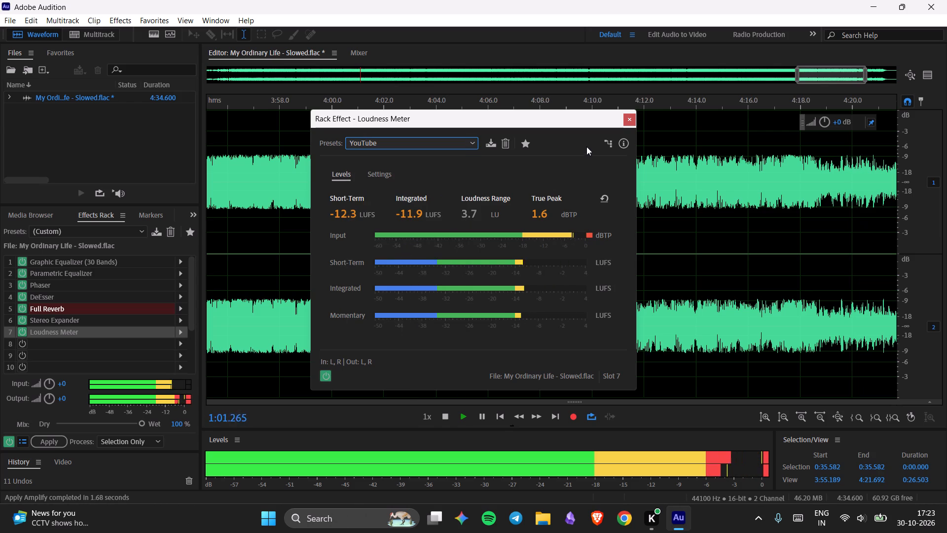
left_click(630, 119)
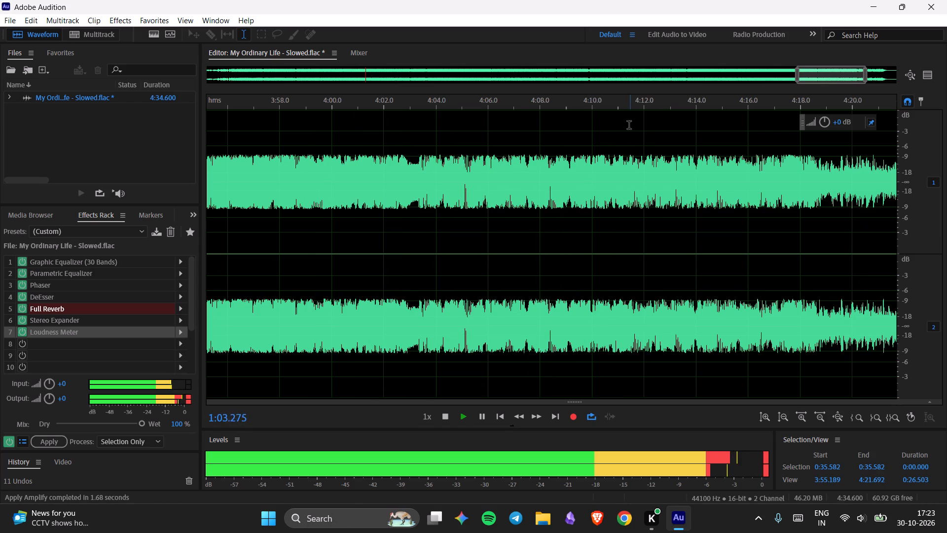
Apply the Effects Rack to the track.
left_click(41, 438)
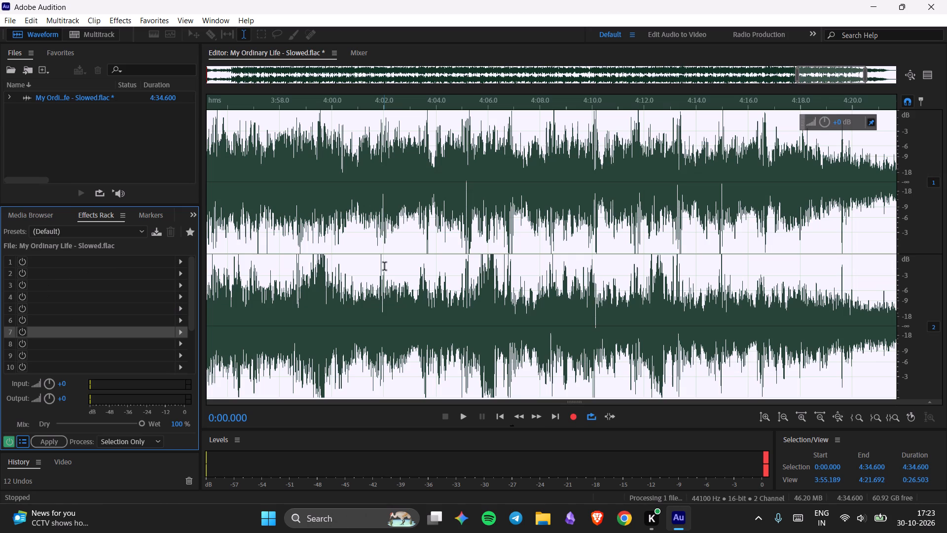
Play the processed track from the start and examine its waveform over the full duration.
key("space")
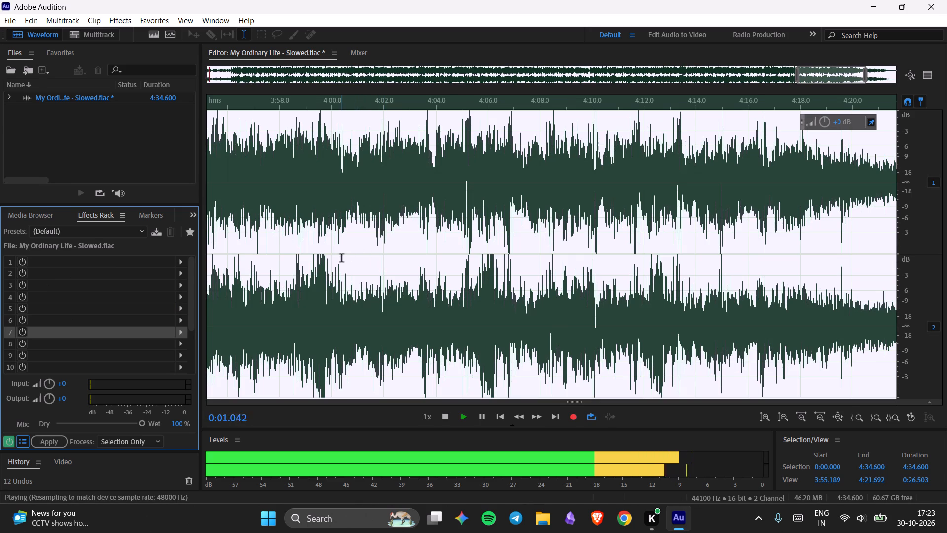
left_click(328, 255)
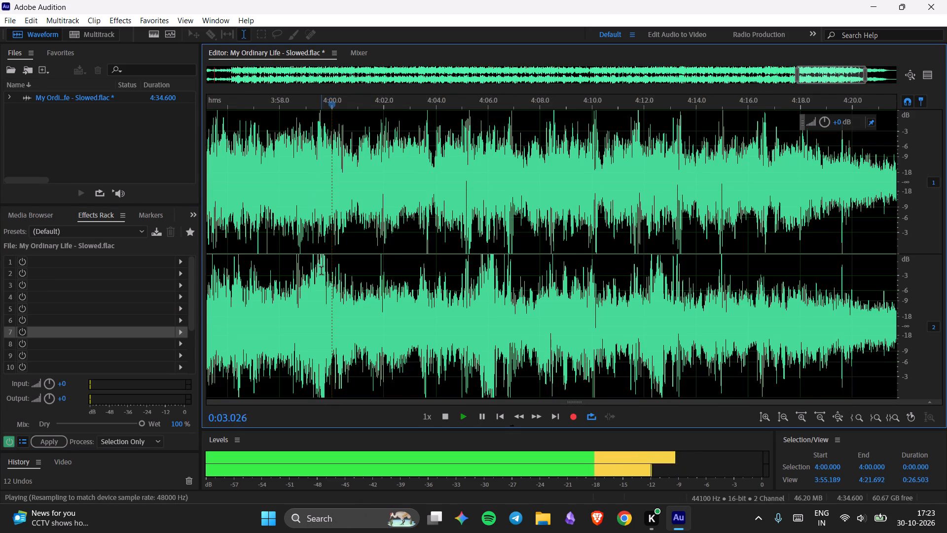
scroll(322, 271, "down", 3, "ctrl")
scroll(321, 223, "down", 1, "ctrl")
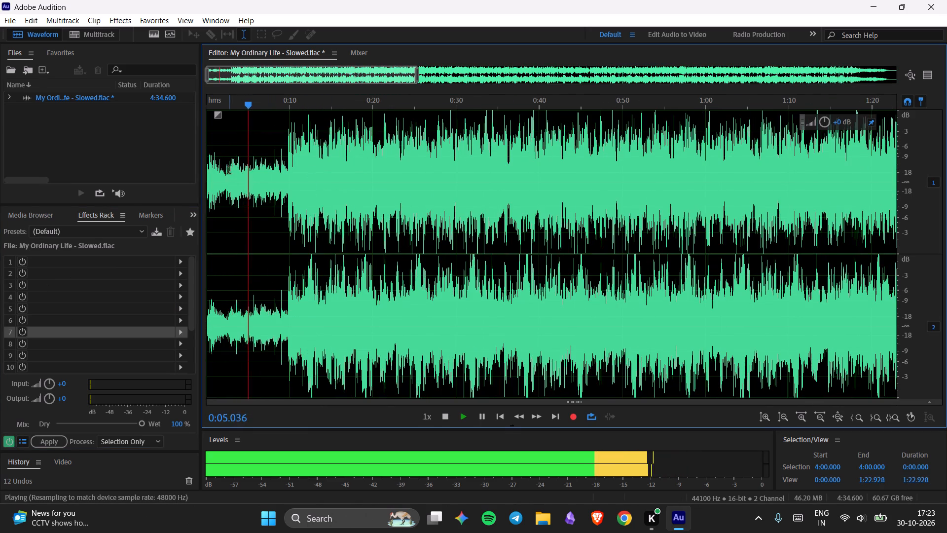
double_click(315, 73)
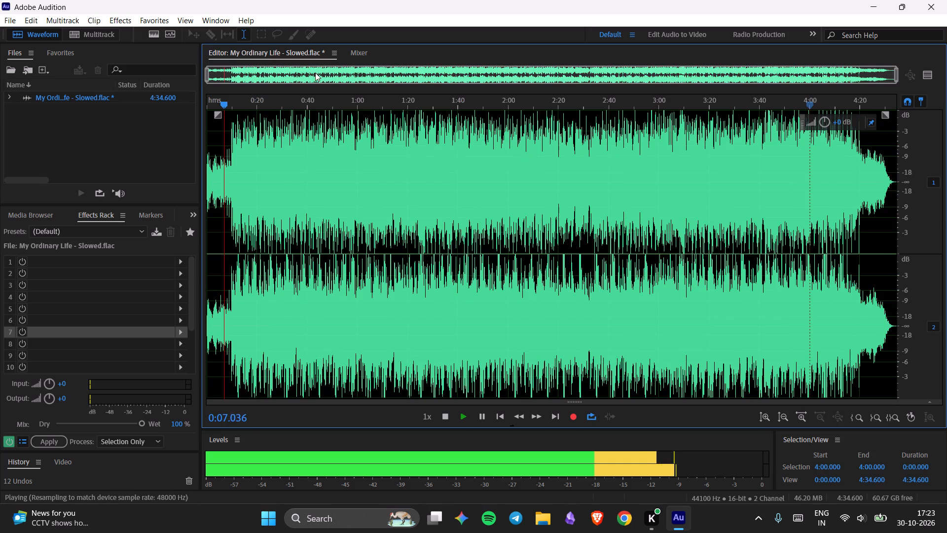
left_click(256, 176)
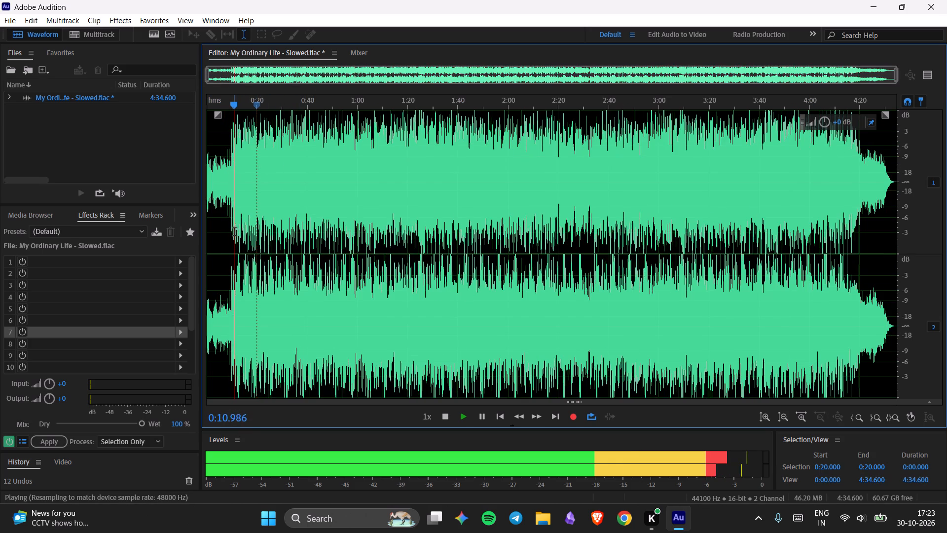
key("space")
key("space")
key("space")
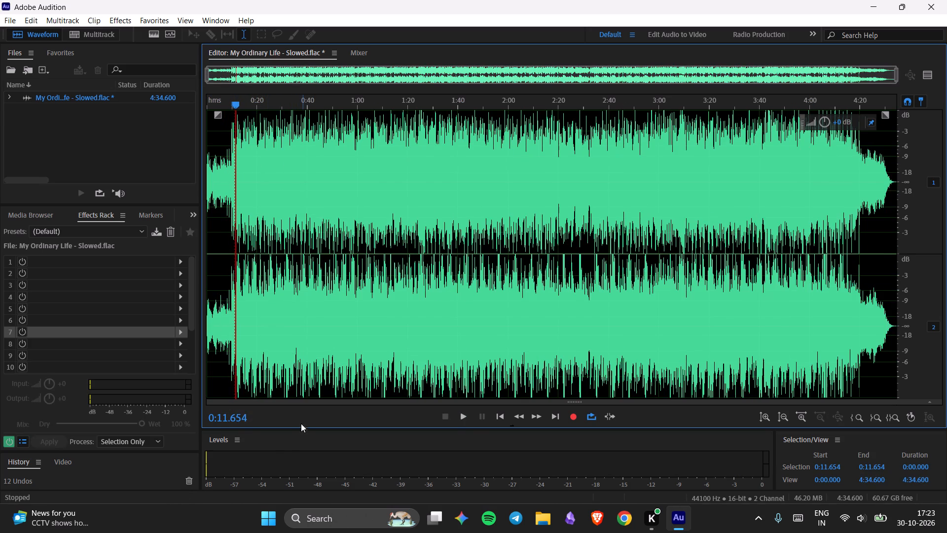
Move the playhead to about 0:25.8, play the processed track from there and skip further ahead during playback.
left_click_drag(235, 417, 253, 422)
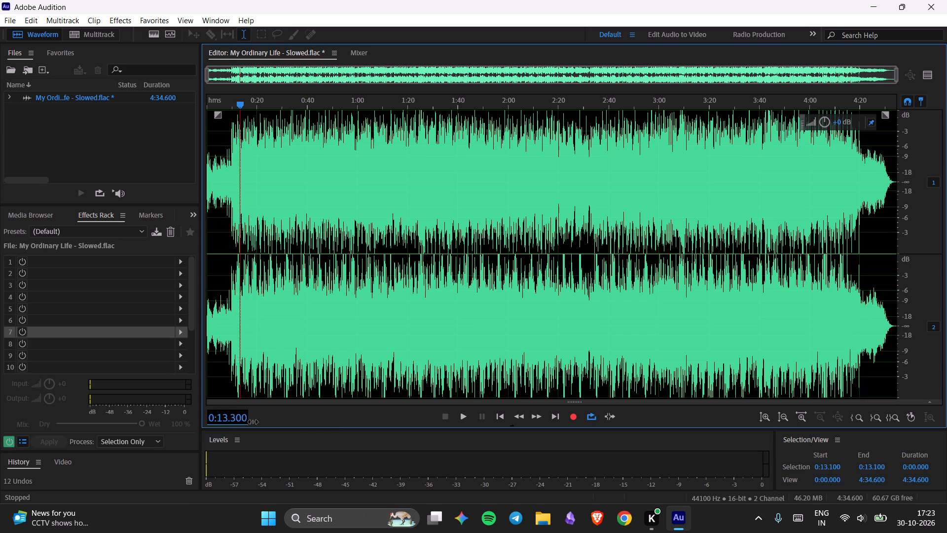
left_click_drag(253, 422, 338, 430)
key("space")
left_click_drag(231, 418, 264, 424)
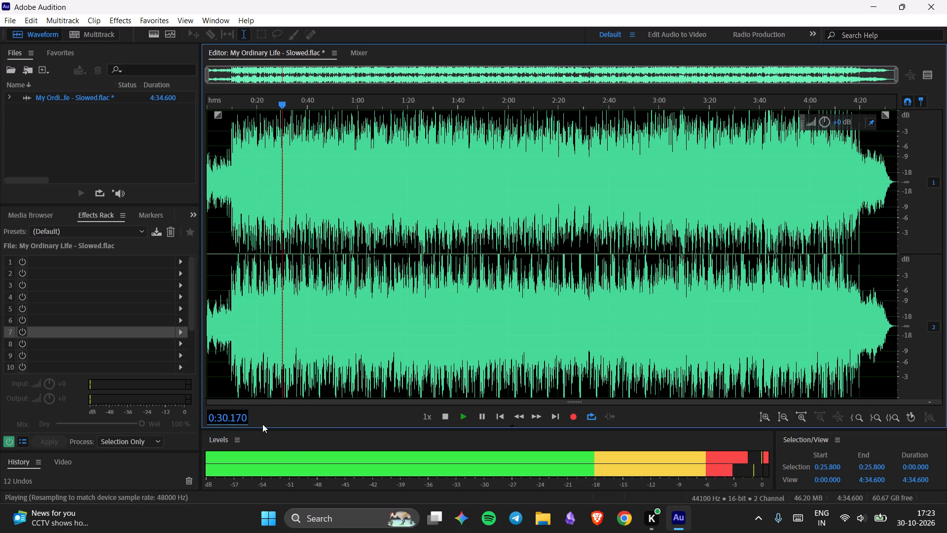
left_click_drag(238, 423, 275, 432)
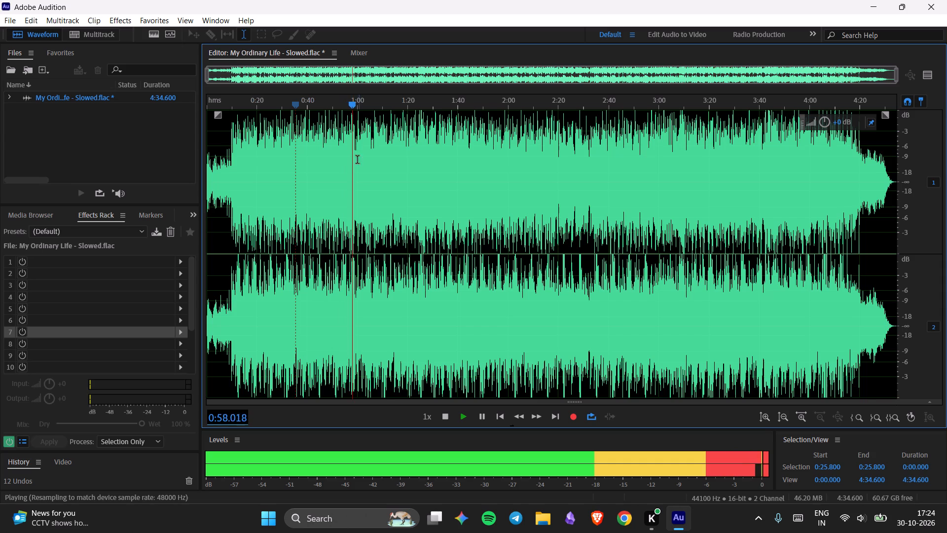
Examine the processed waveform of both channels up close while the track plays from about 0:58 to 1:48.
scroll(364, 235, "up", 2, "ctrl")
scroll(404, 228, "up", 3, "ctrl")
scroll(541, 213, "up", 10, "ctrl")
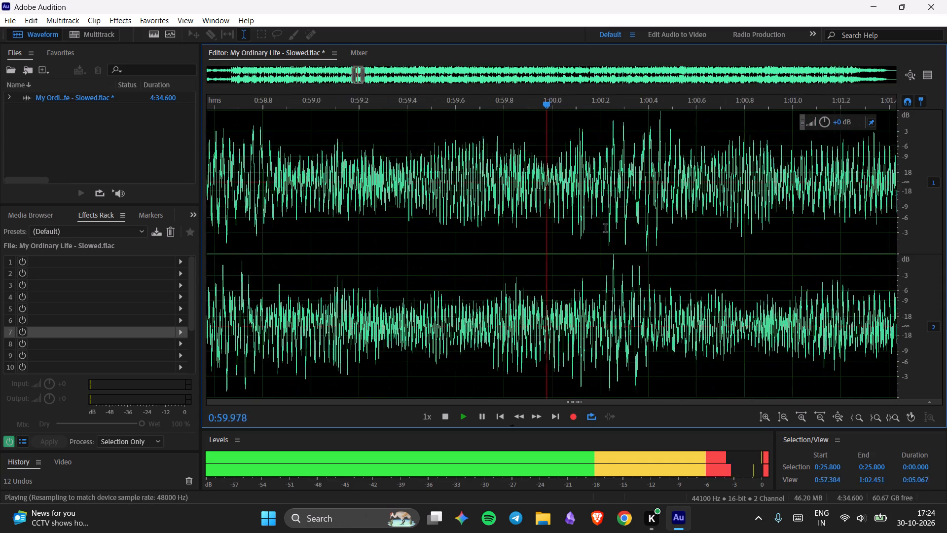
scroll(605, 229, "up", 11, "ctrl")
scroll(606, 232, "down", 1, "ctrl")
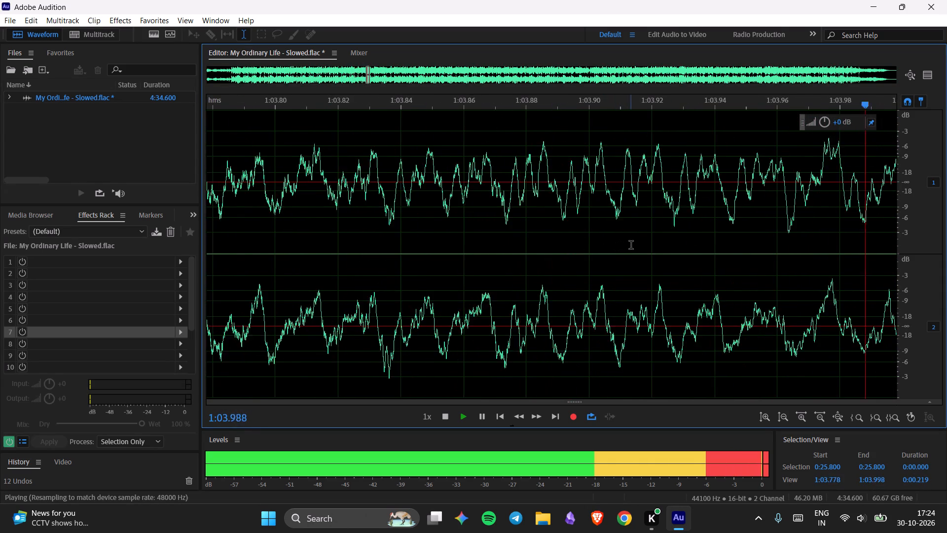
scroll(631, 246, "down", 5, "ctrl")
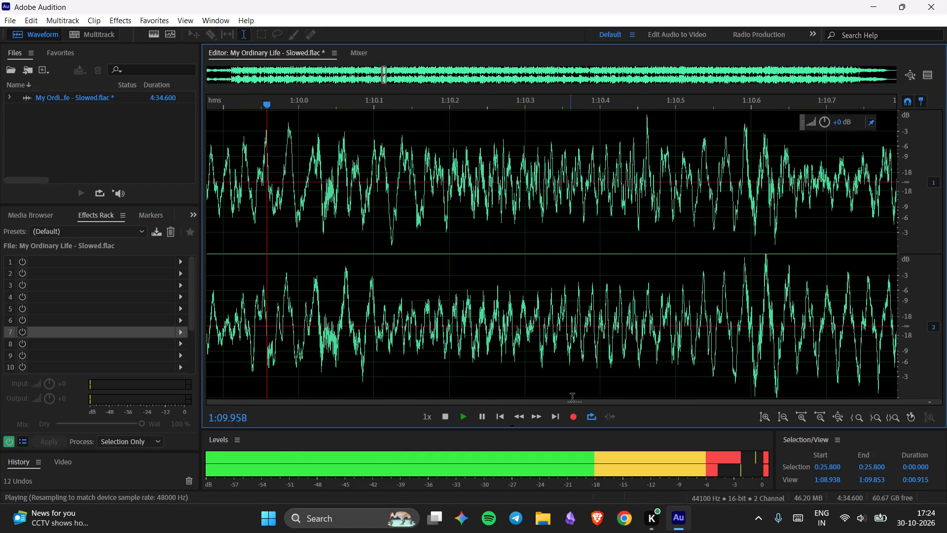
left_click_drag(577, 400, 579, 413, "ctrl")
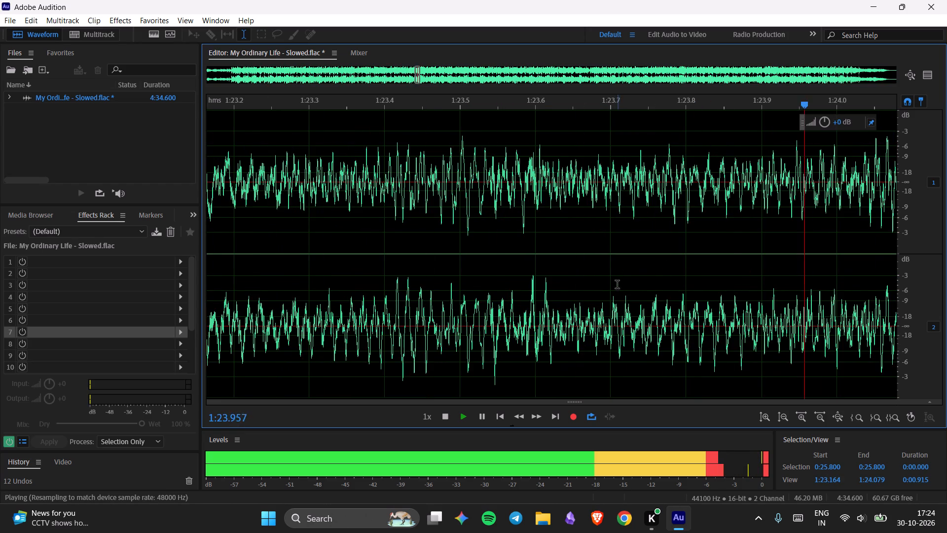
scroll(614, 282, "down", 5, "ctrl")
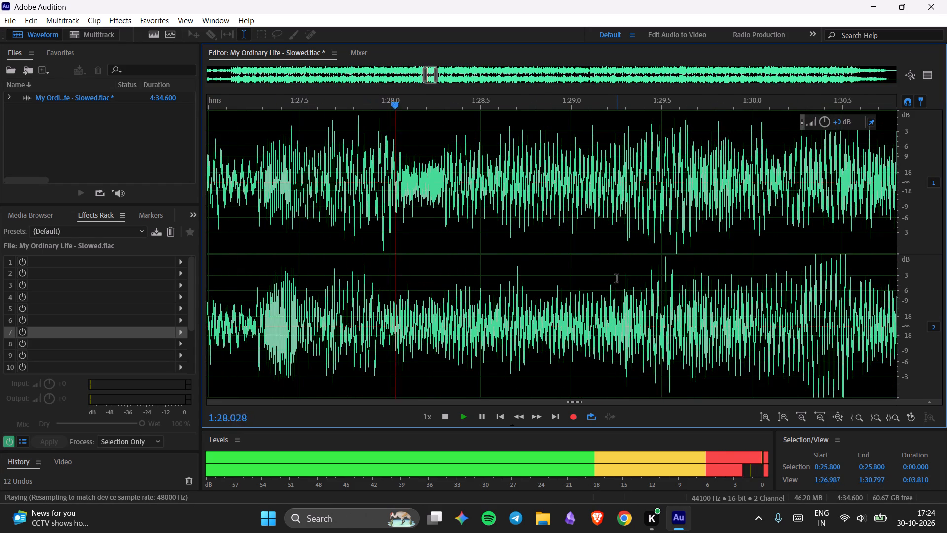
scroll(617, 286, "up", 2, "ctrl")
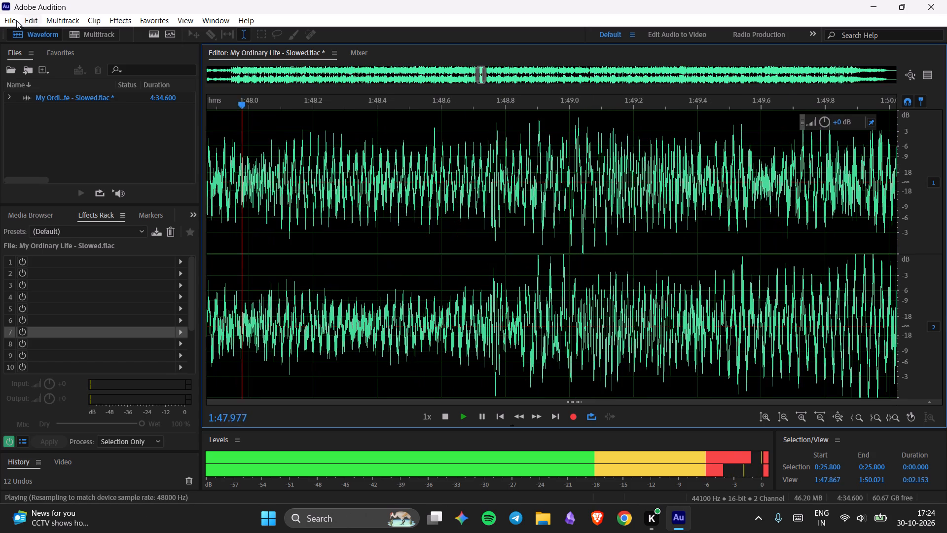
Stop the playback and select the entire track.
left_click(9, 20)
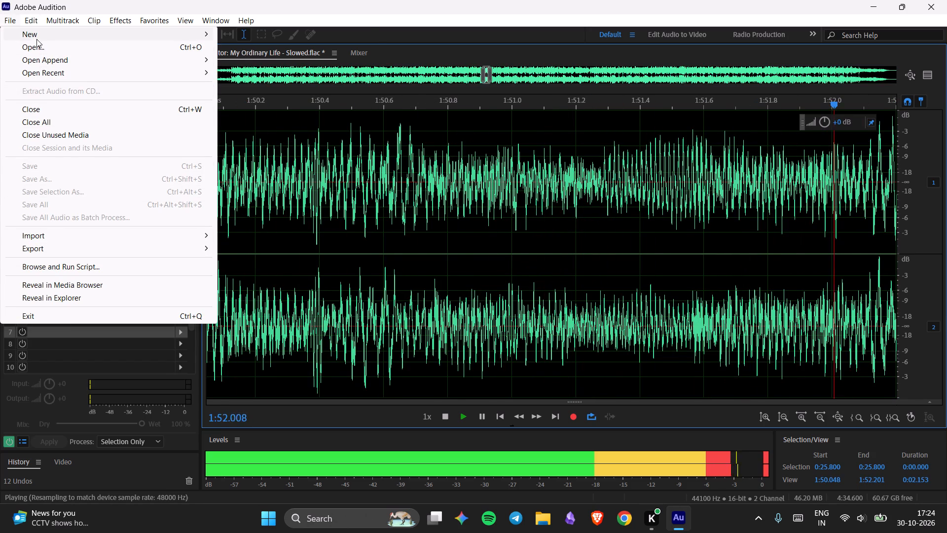
left_click(238, 201)
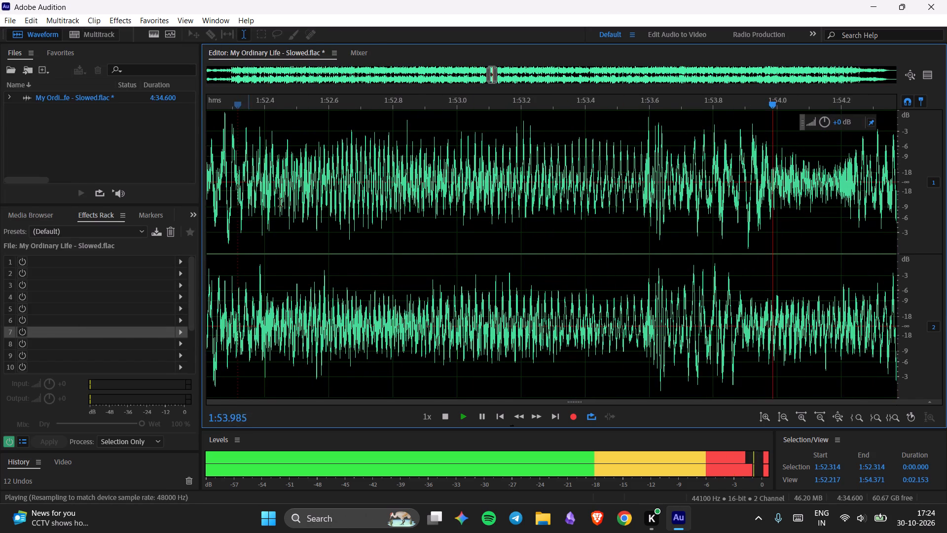
left_click(347, 206)
key("space")
triple_click(353, 203)
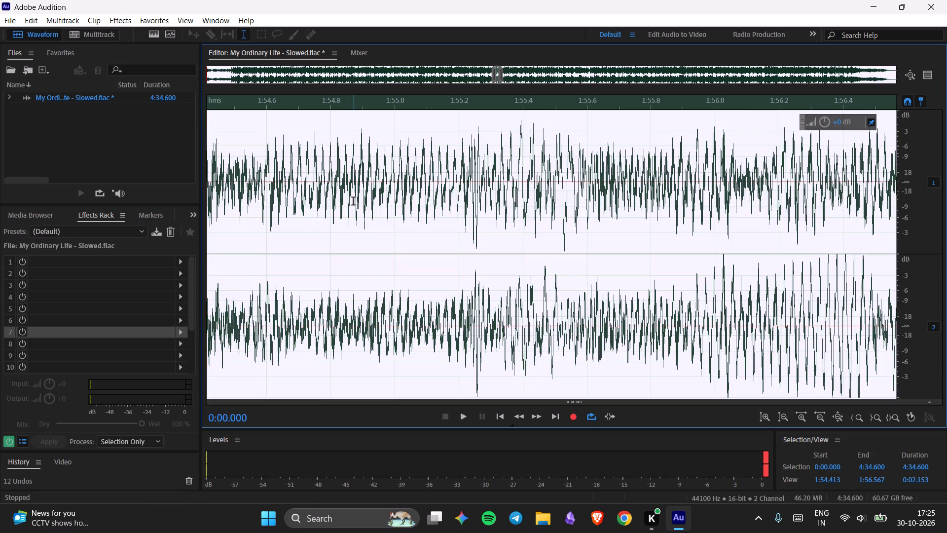
Save the processed track as a new FLAC file named My Ordinary Life - SlowedV2 in the Downloads folder.
left_click(5, 20)
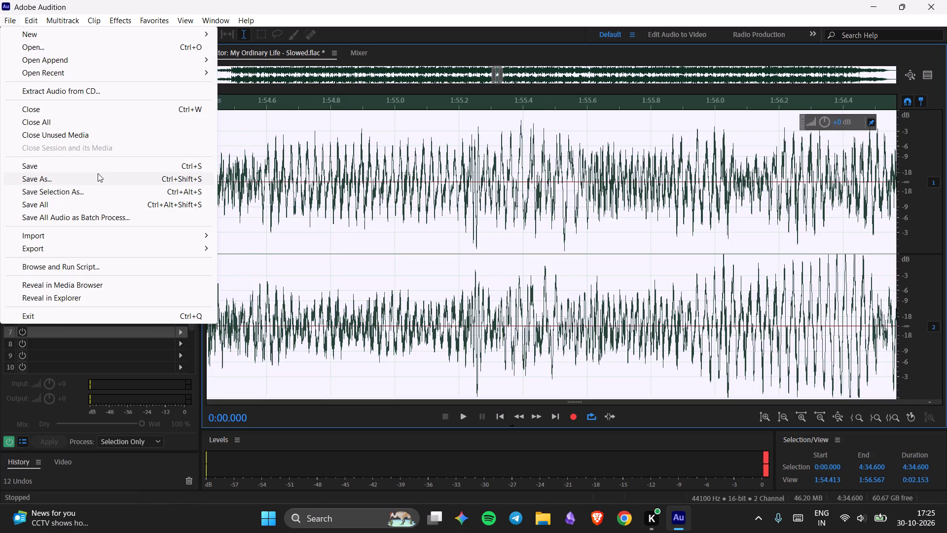
left_click(101, 182)
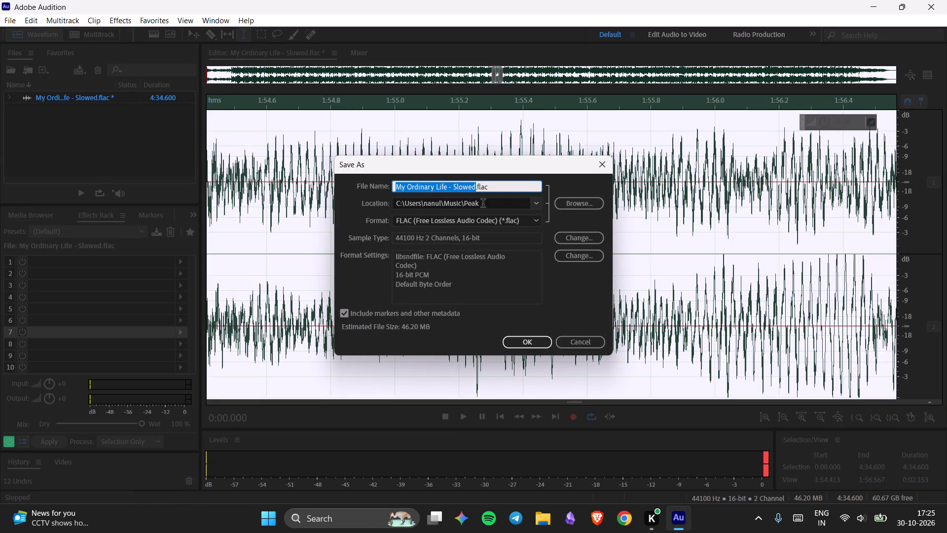
left_click(480, 191)
left_click(473, 185)
left_click(475, 189)
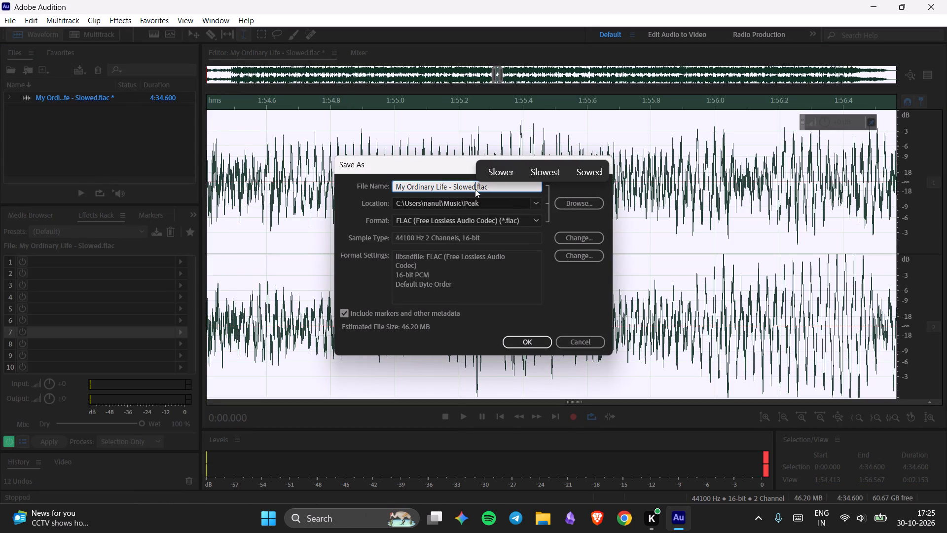
key("v")
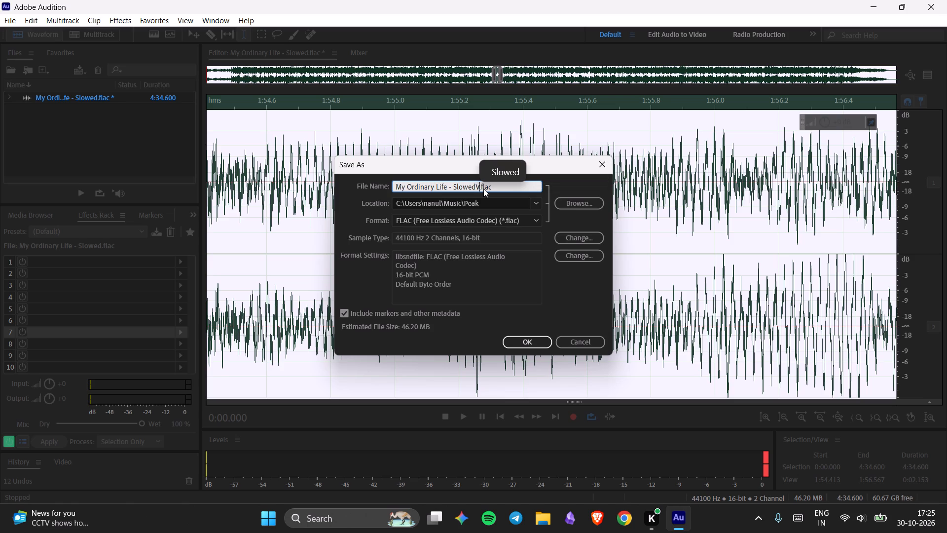
key("2")
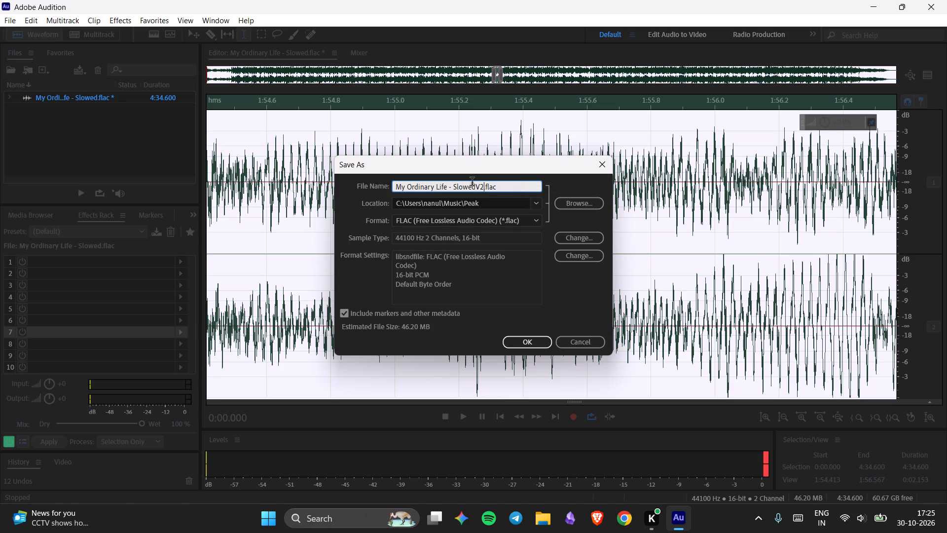
left_click(591, 202)
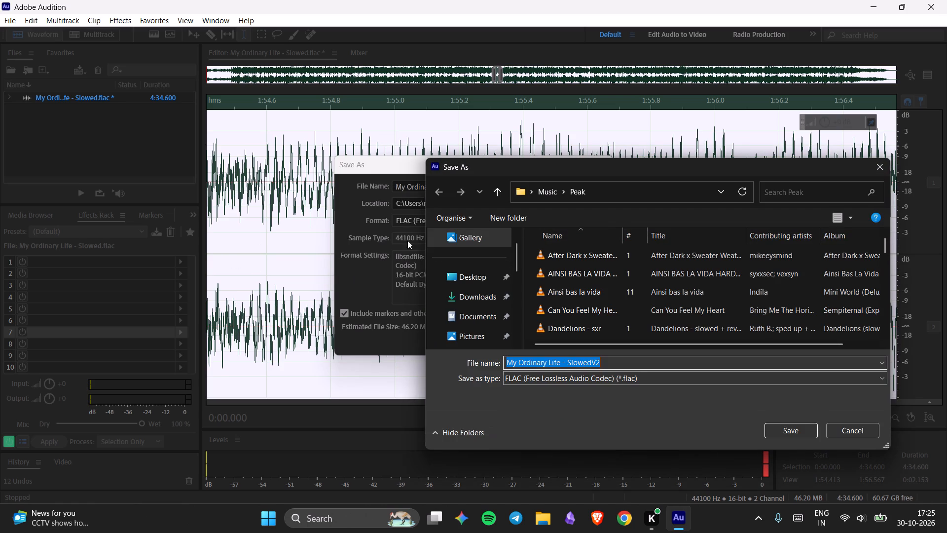
left_click(468, 304)
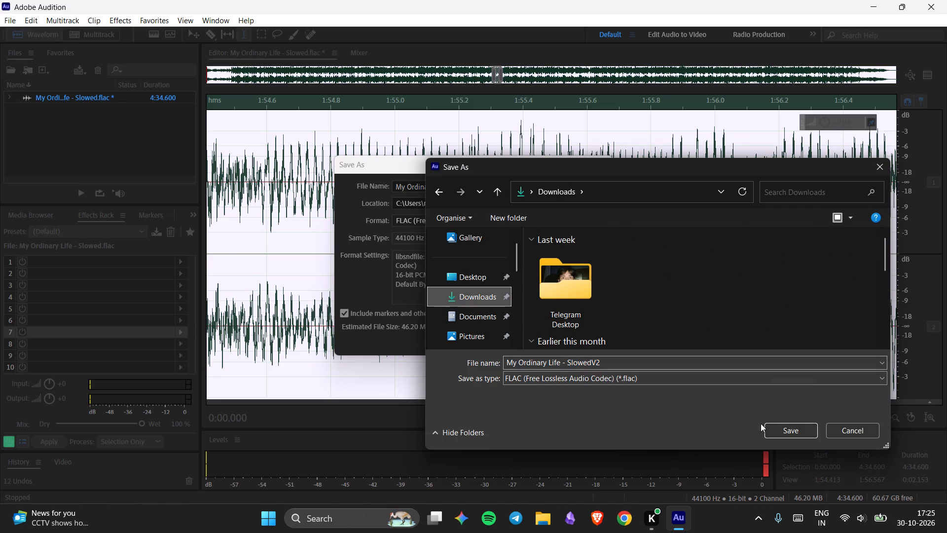
left_click(777, 431)
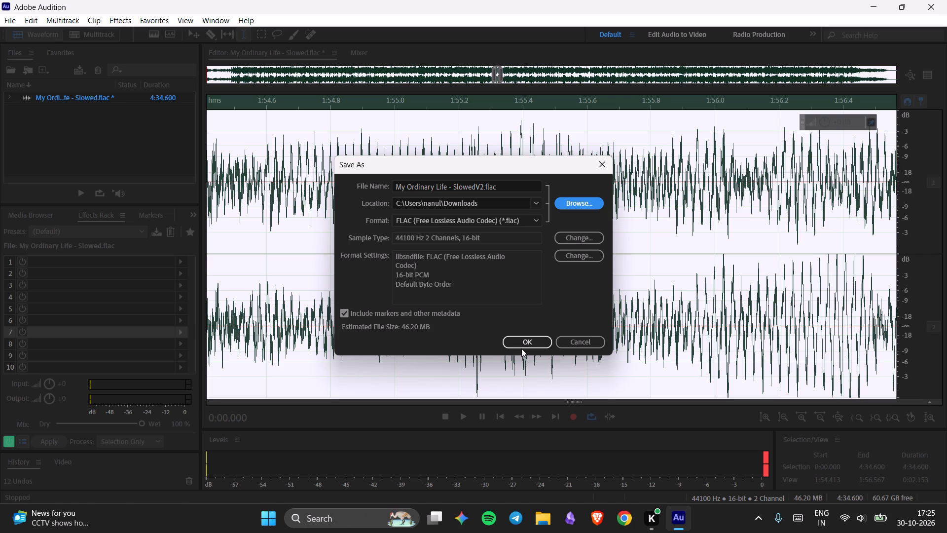
left_click(521, 348)
left_click(525, 343)
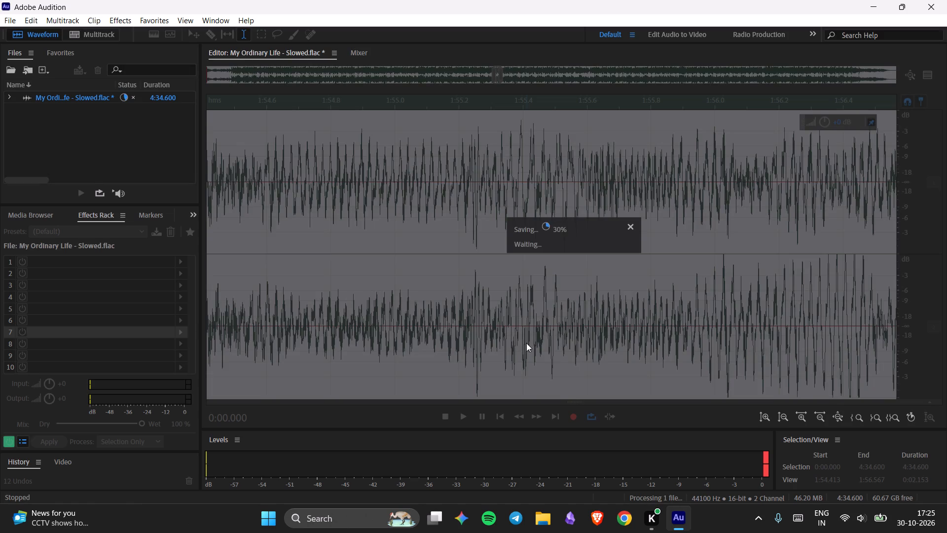